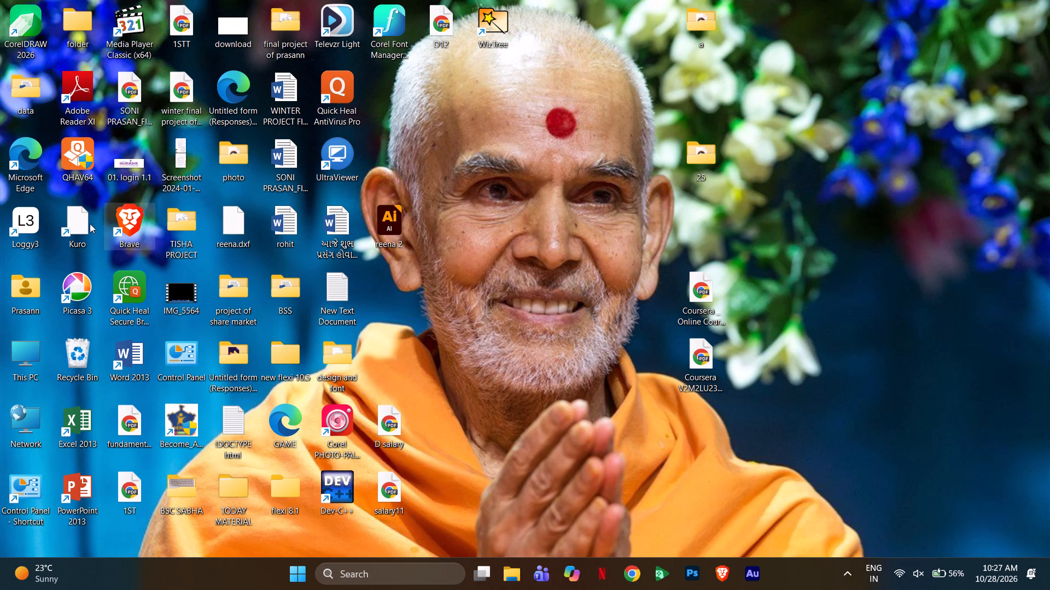
Launch Adobe Photoshop 2026 from the desktop and proceed to its home screen.
{"action": "left_click", "coordinate": [558, 238]}
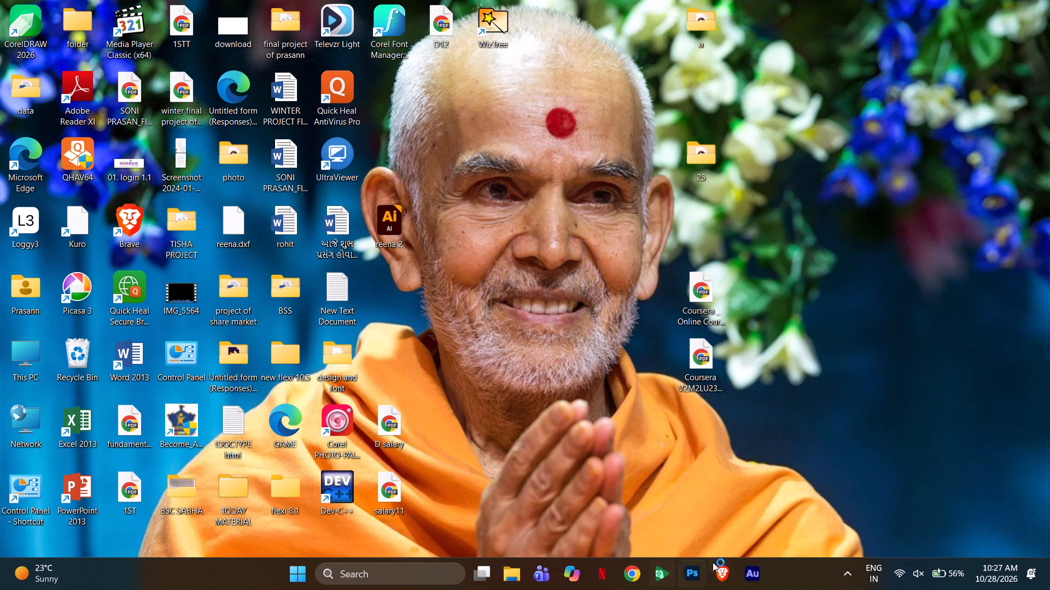
{"action": "double_click", "coordinate": [696, 574]}
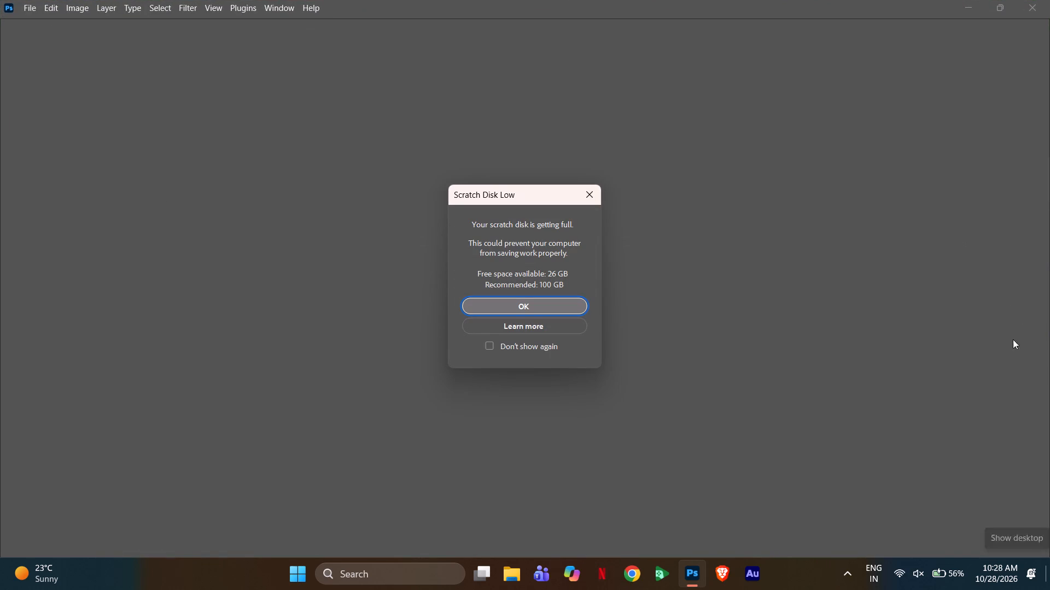
{"action": "key", "text": "Return"}
{"action": "key", "text": "Return"}
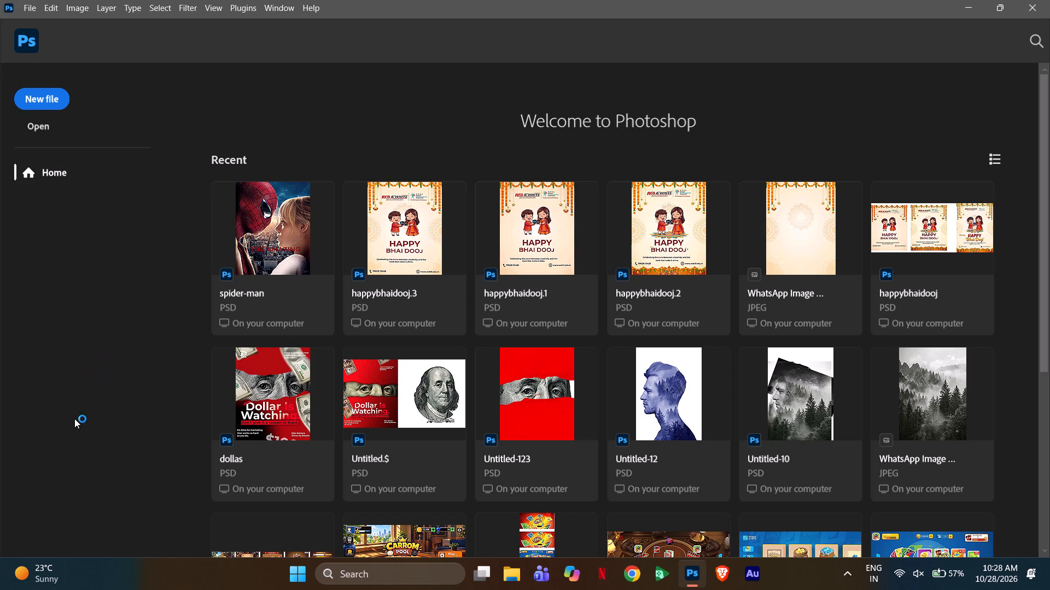
Minimize Photoshop and launch Kuro from its desktop shortcut.
{"action": "left_click", "coordinate": [964, 8]}
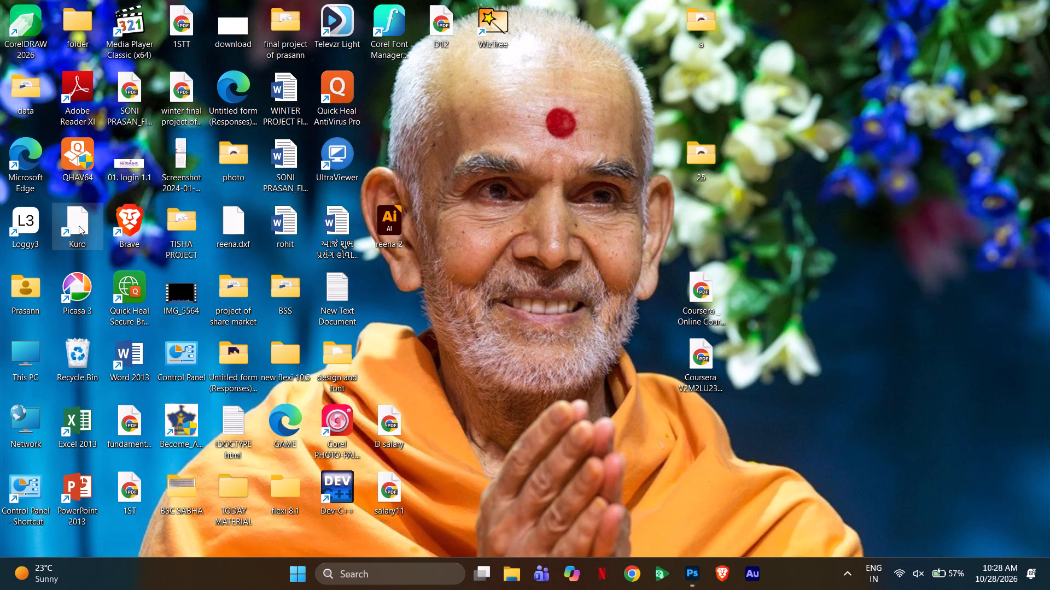
{"action": "double_click", "coordinate": [79, 226]}
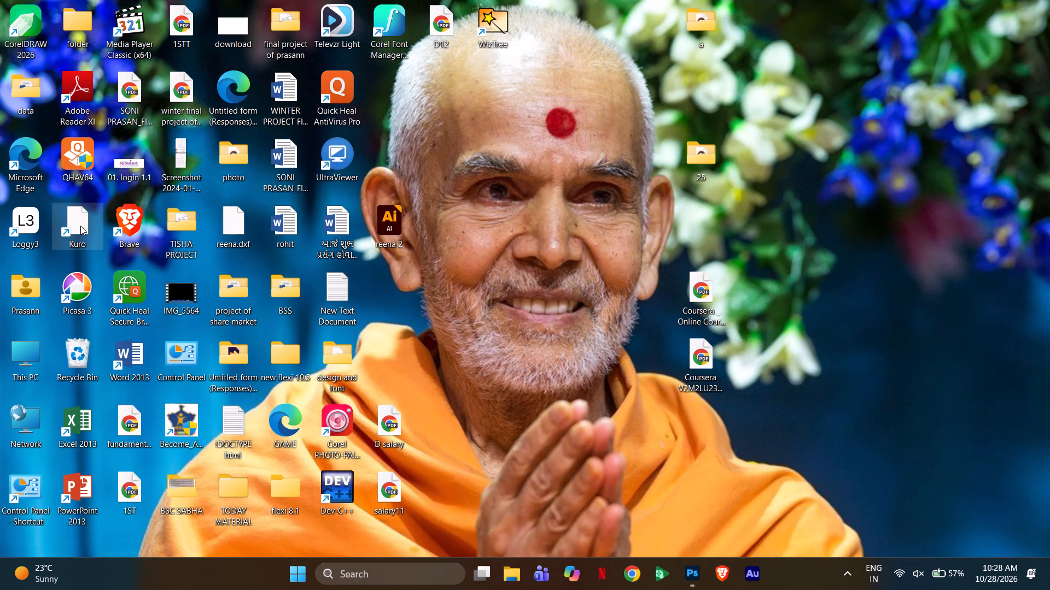
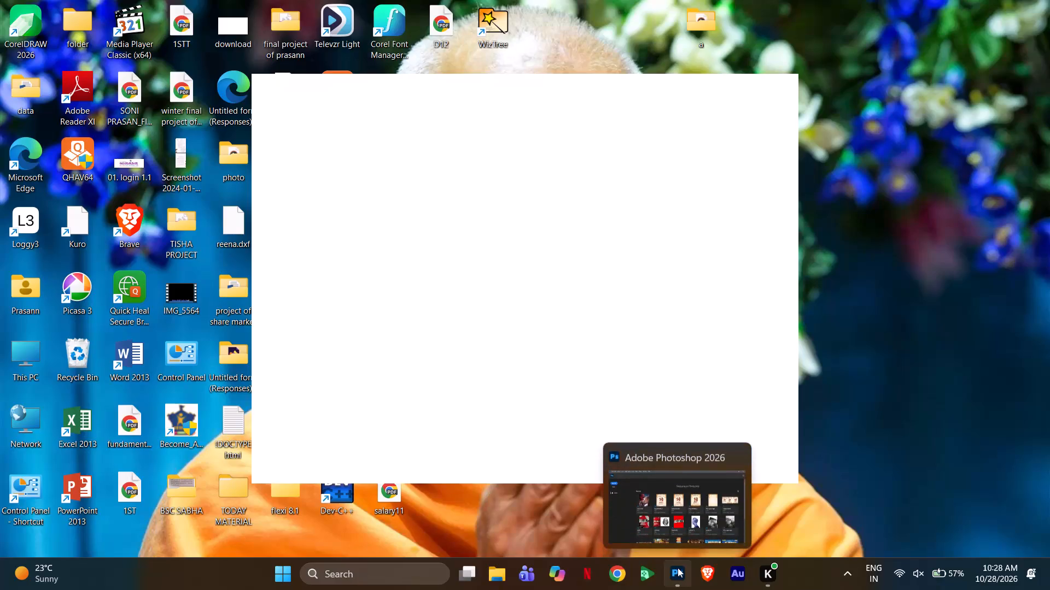
Switch to Photoshop and open the recent file spider-man.psd.
{"action": "left_click", "coordinate": [678, 569]}
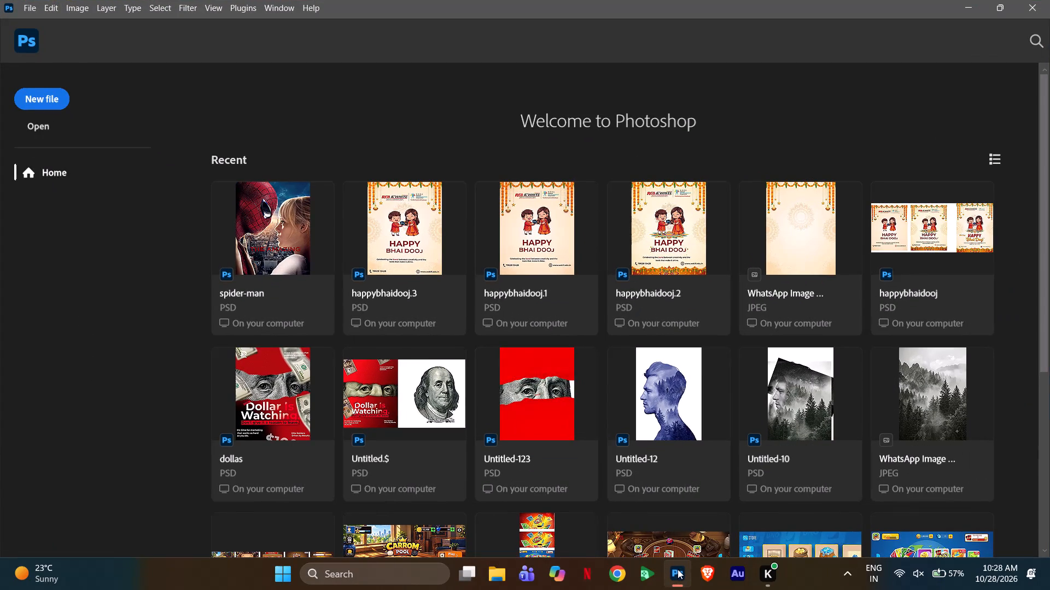
{"action": "double_click", "coordinate": [260, 243]}
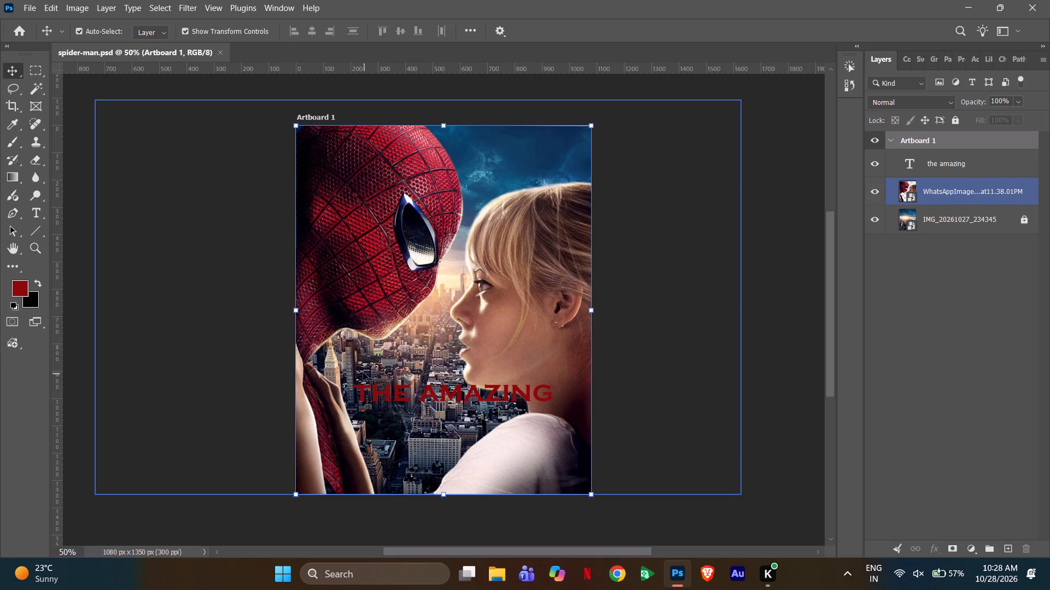
Select the "the amazing" title text on the poster and reset the Essentials workspace.
{"action": "left_click", "coordinate": [364, 390]}
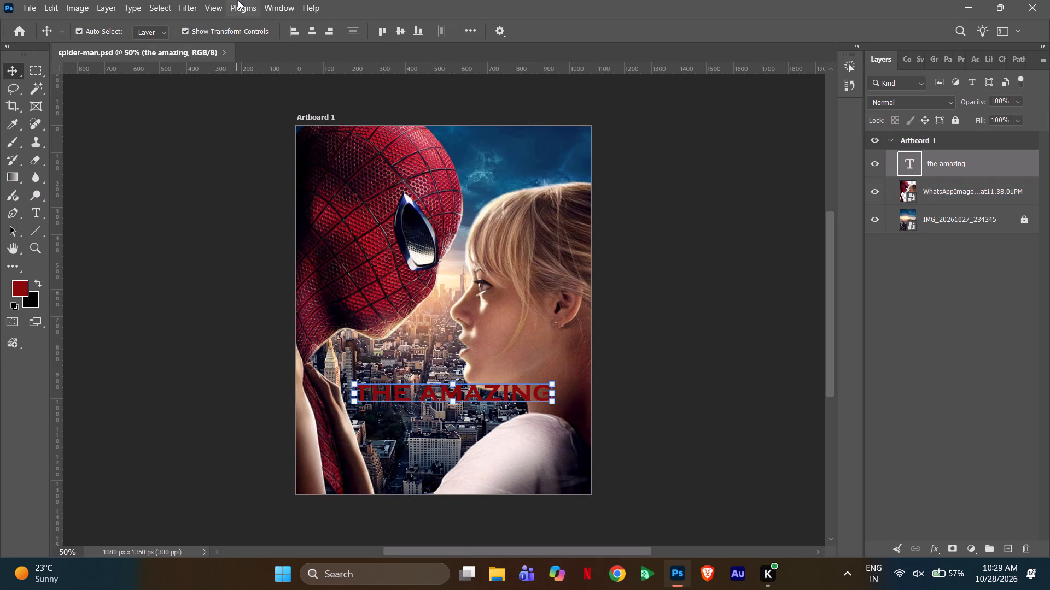
{"action": "left_click", "coordinate": [273, 5]}
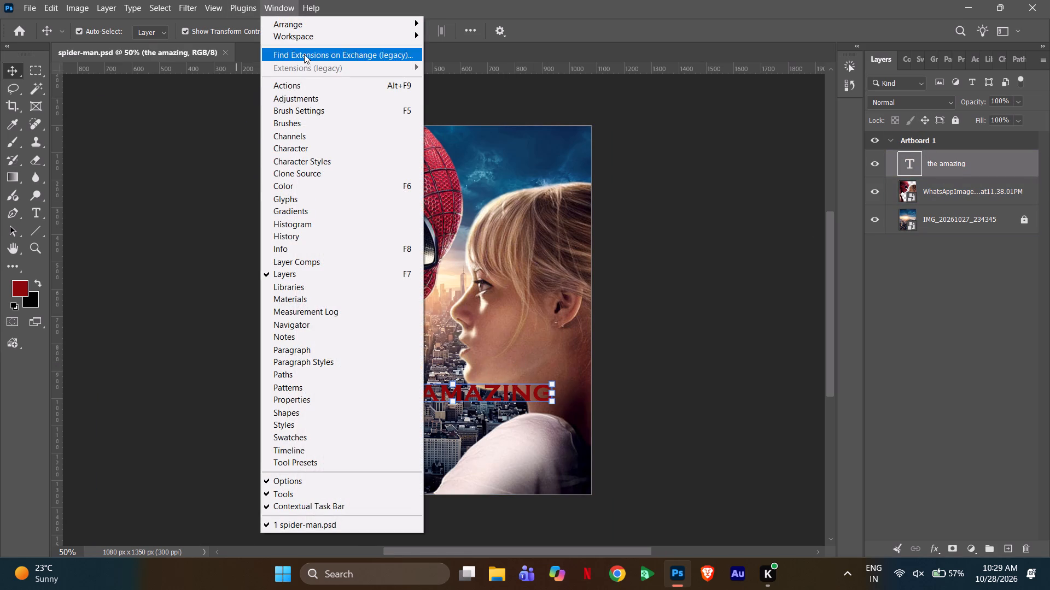
{"action": "left_click", "coordinate": [306, 38]}
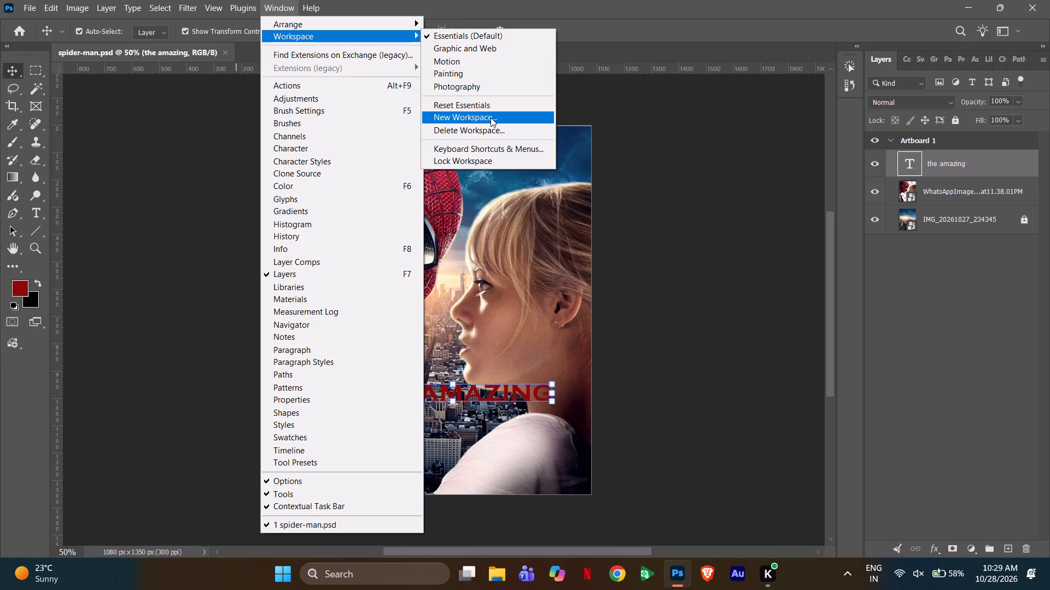
{"action": "left_click", "coordinate": [491, 107]}
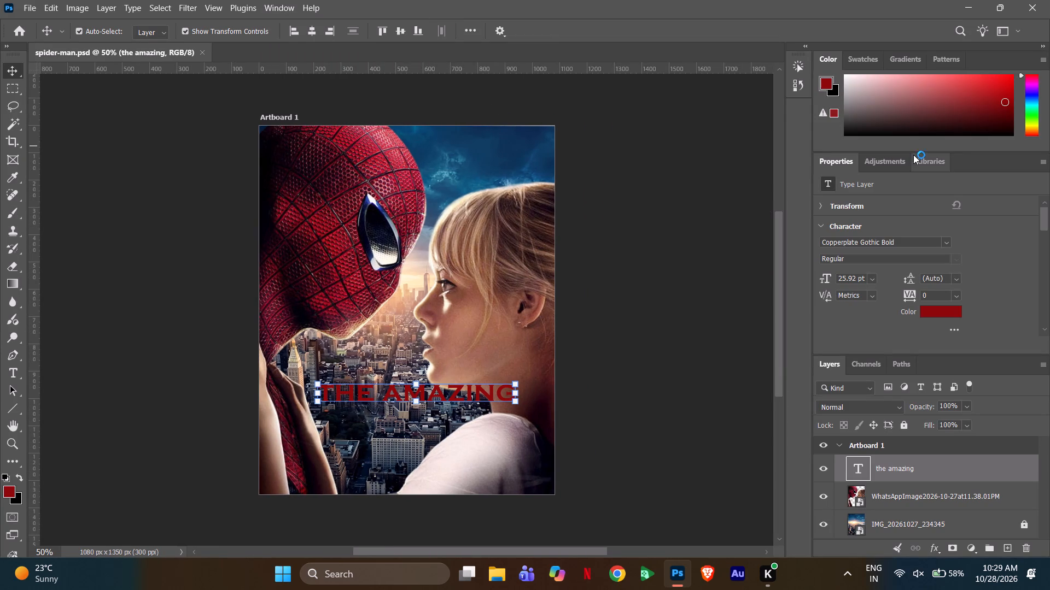
Resize the docked workspace areas so Layers gets more height, Color and Properties get less, and the whole column is slightly narrower.
{"action": "left_click_drag", "start_coordinate": [922, 151], "coordinate": [923, 144]}
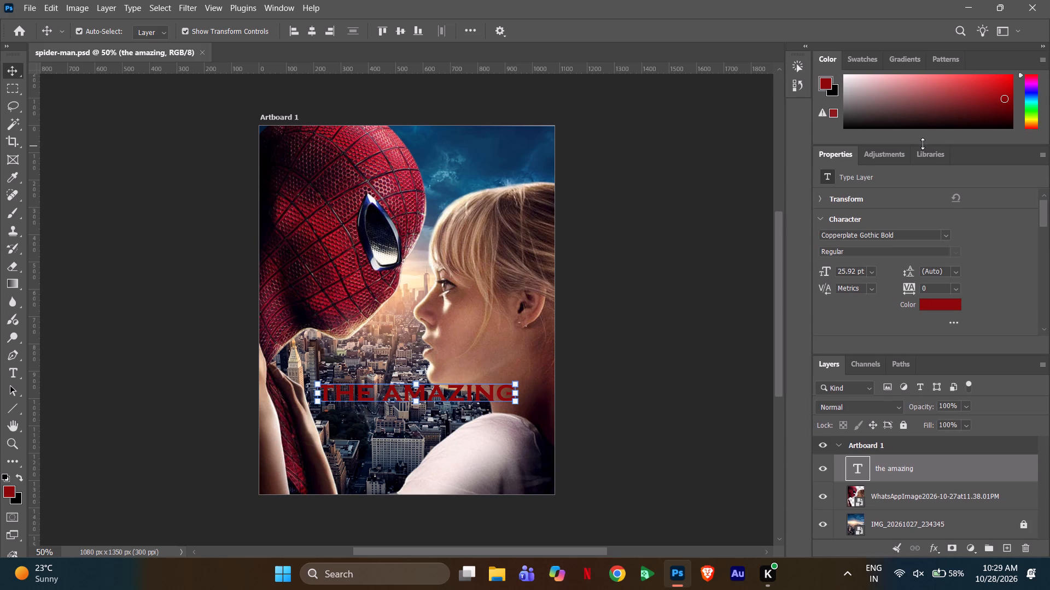
{"action": "left_click_drag", "start_coordinate": [923, 144], "coordinate": [923, 143]}
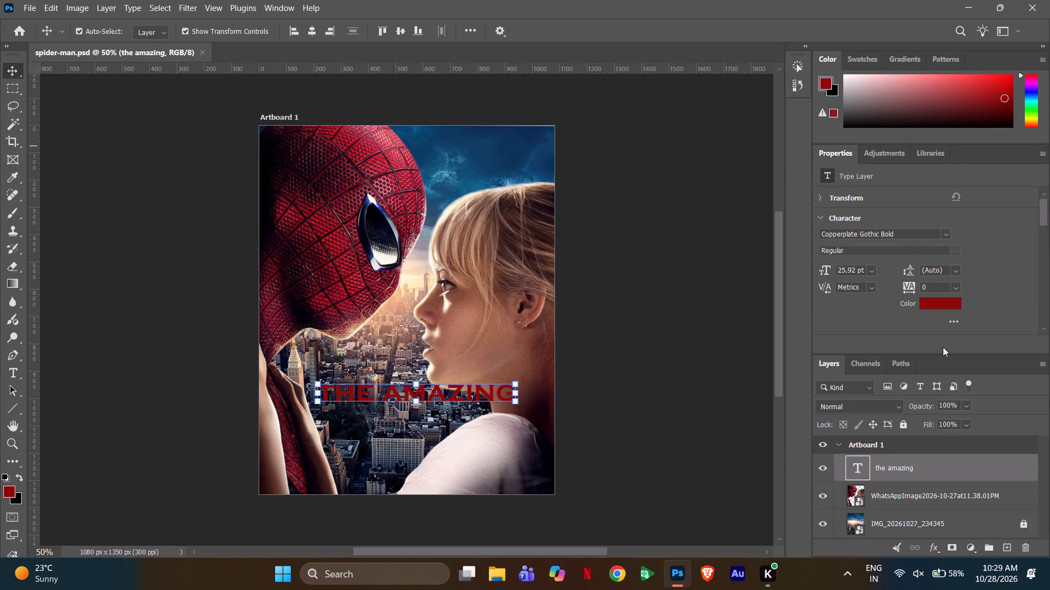
{"action": "left_click_drag", "start_coordinate": [942, 356], "coordinate": [945, 322]}
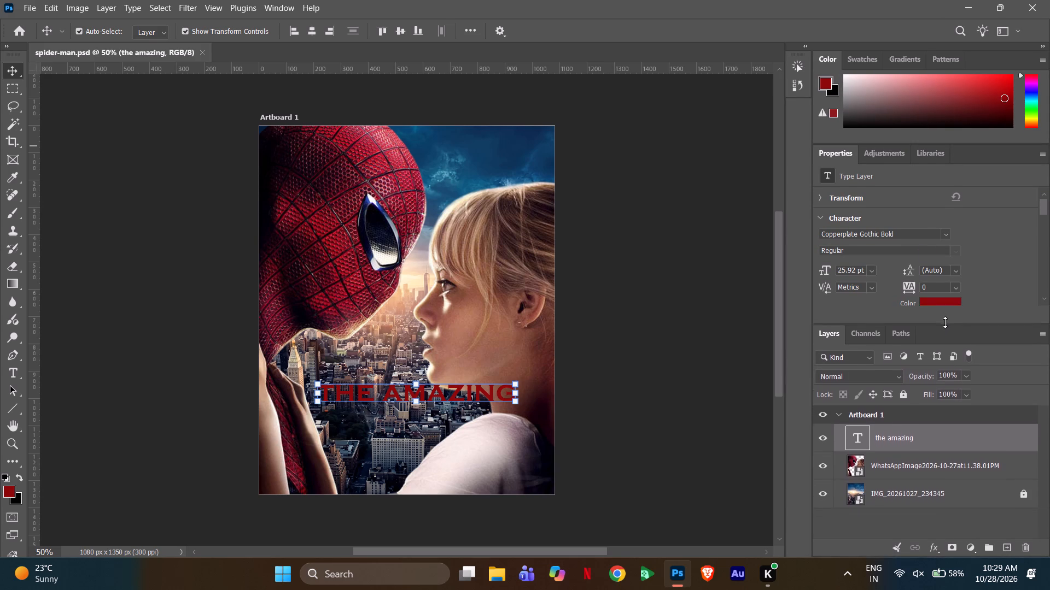
{"action": "left_click_drag", "start_coordinate": [945, 322], "coordinate": [937, 276]}
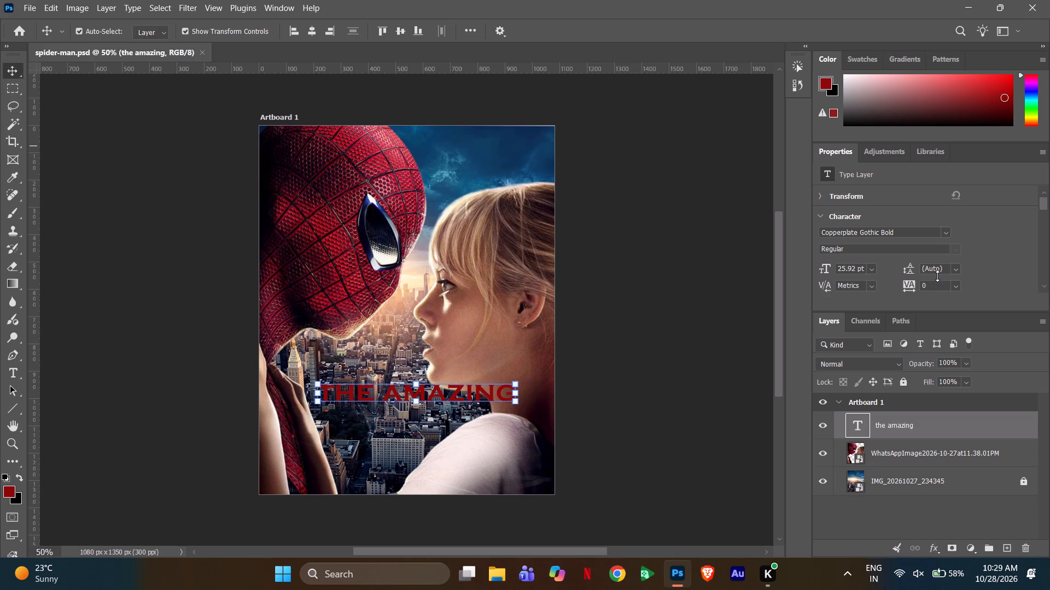
{"action": "left_click_drag", "start_coordinate": [937, 276], "coordinate": [933, 244]}
{"action": "left_click_drag", "start_coordinate": [959, 141], "coordinate": [960, 143]}
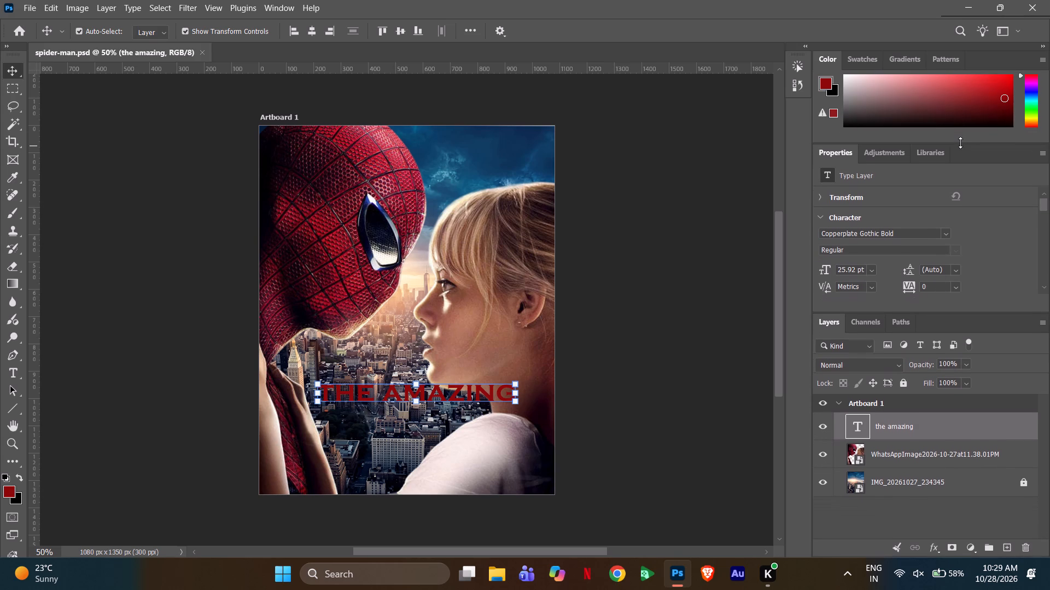
{"action": "left_click_drag", "start_coordinate": [960, 143], "coordinate": [960, 136]}
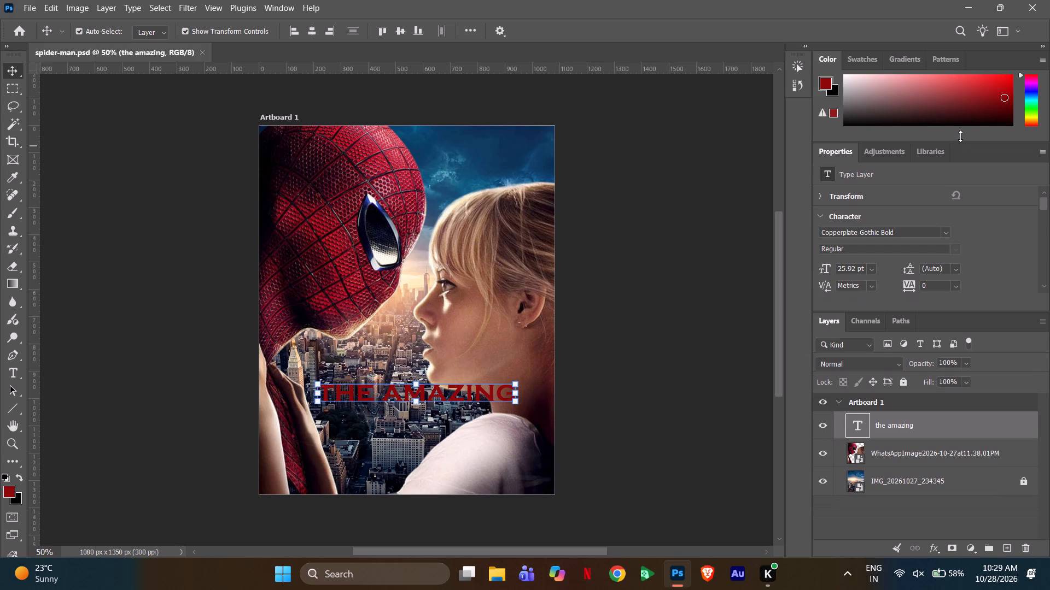
{"action": "left_click_drag", "start_coordinate": [960, 136], "coordinate": [954, 90]}
{"action": "left_click_drag", "start_coordinate": [961, 310], "coordinate": [965, 276]}
{"action": "left_click_drag", "start_coordinate": [812, 294], "coordinate": [868, 291]}
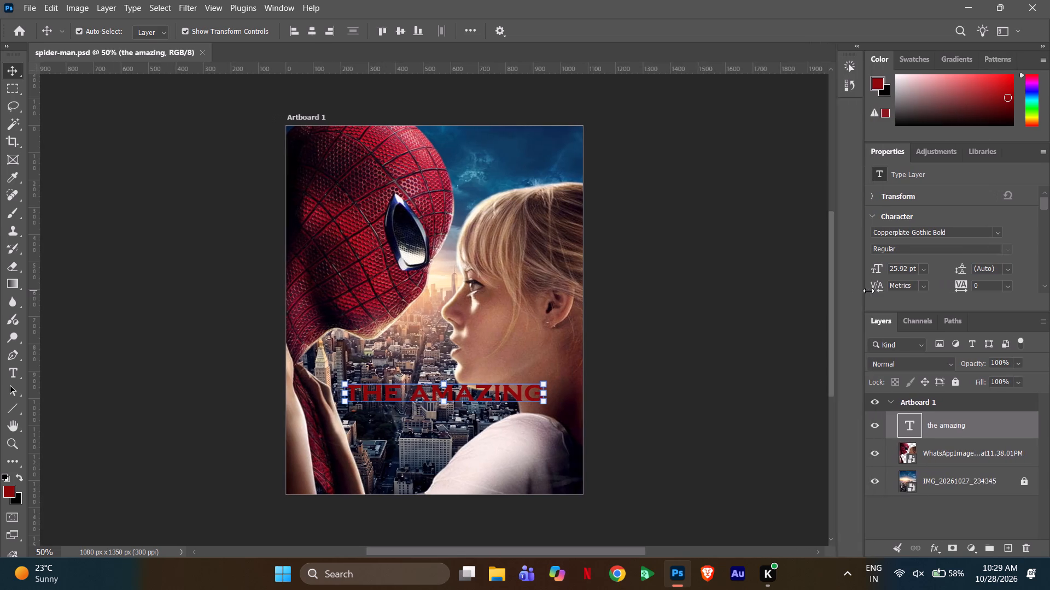
{"action": "left_click_drag", "start_coordinate": [868, 291], "coordinate": [880, 291]}
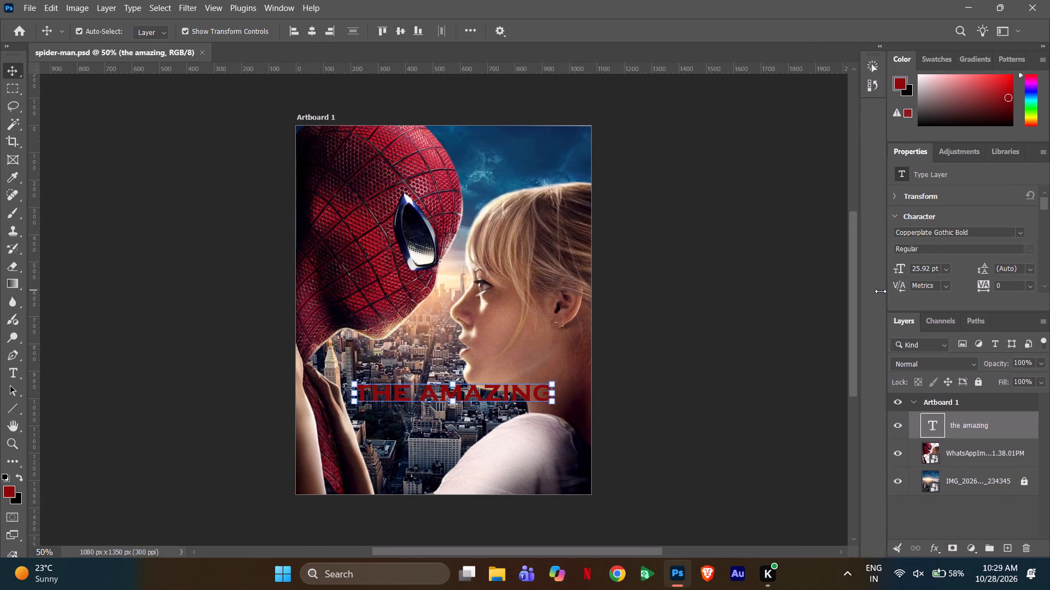
{"action": "left_click_drag", "start_coordinate": [880, 291], "coordinate": [837, 294]}
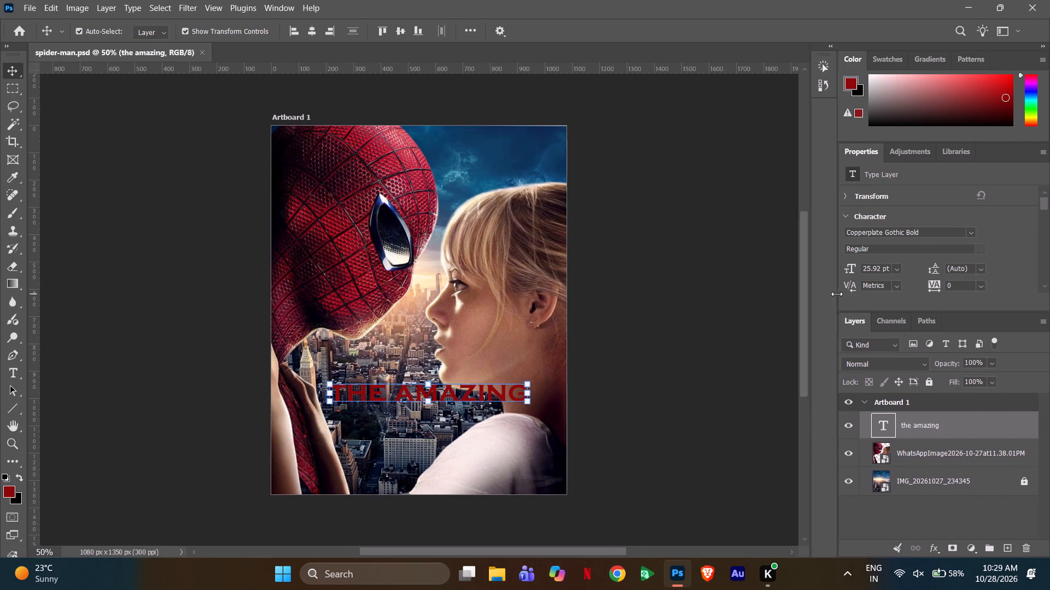
{"action": "left_click_drag", "start_coordinate": [837, 294], "coordinate": [842, 296]}
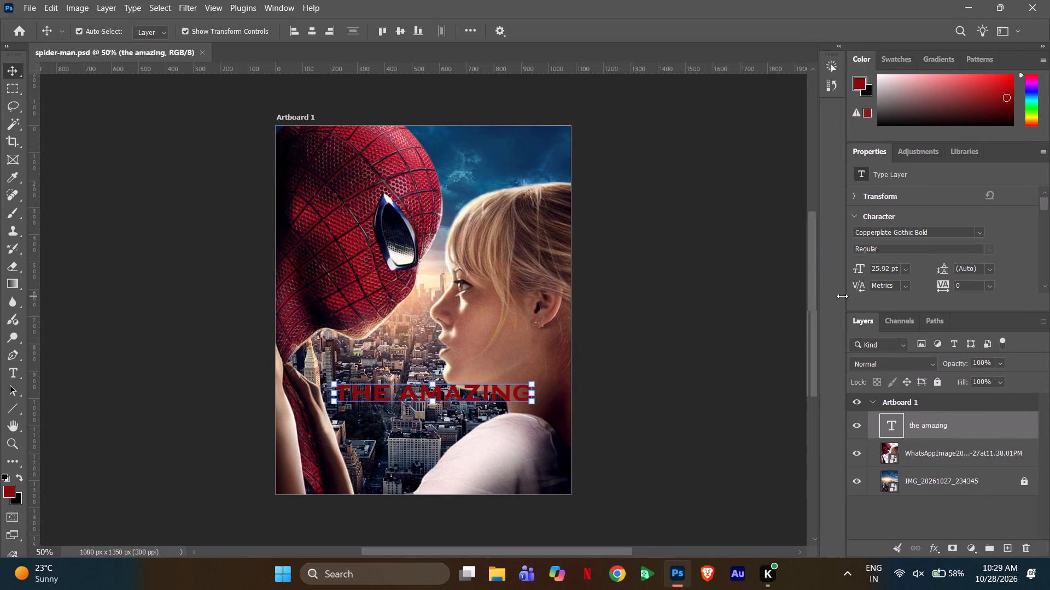
{"action": "left_click_drag", "start_coordinate": [842, 296], "coordinate": [841, 297]}
Browse the fonts for the "the amazing" title text and change it to Felix Titling Regular.
{"action": "scroll", "coordinate": [979, 410], "scroll_direction": "down", "scroll_amount": 6}
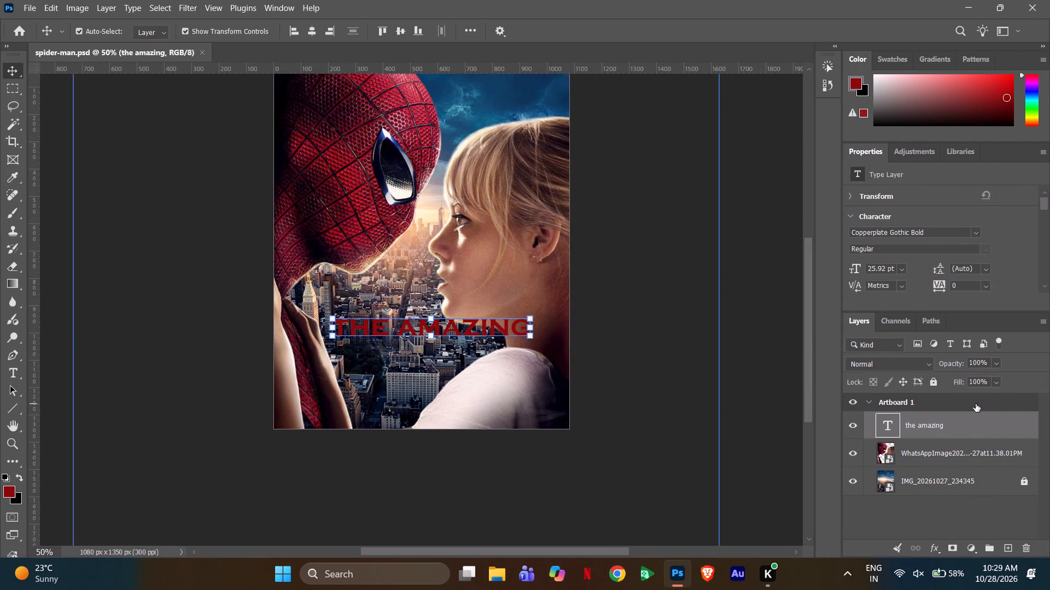
{"action": "scroll", "coordinate": [976, 404], "scroll_direction": "up", "scroll_amount": 3}
{"action": "scroll", "coordinate": [957, 435], "scroll_direction": "down", "scroll_amount": 4}
{"action": "scroll", "coordinate": [949, 445], "scroll_direction": "up", "scroll_amount": 5}
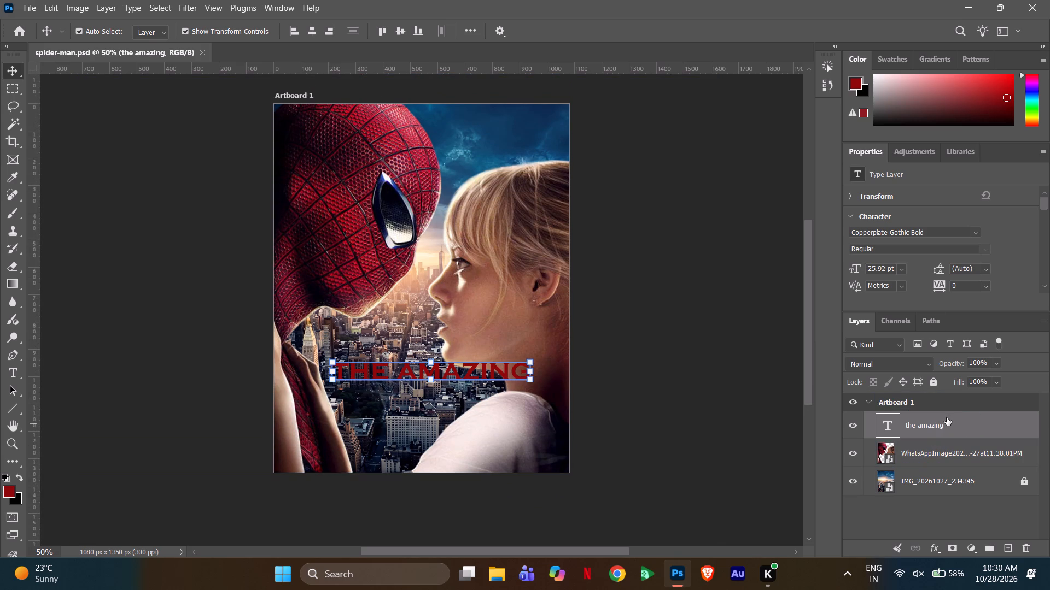
{"action": "left_click", "coordinate": [972, 231]}
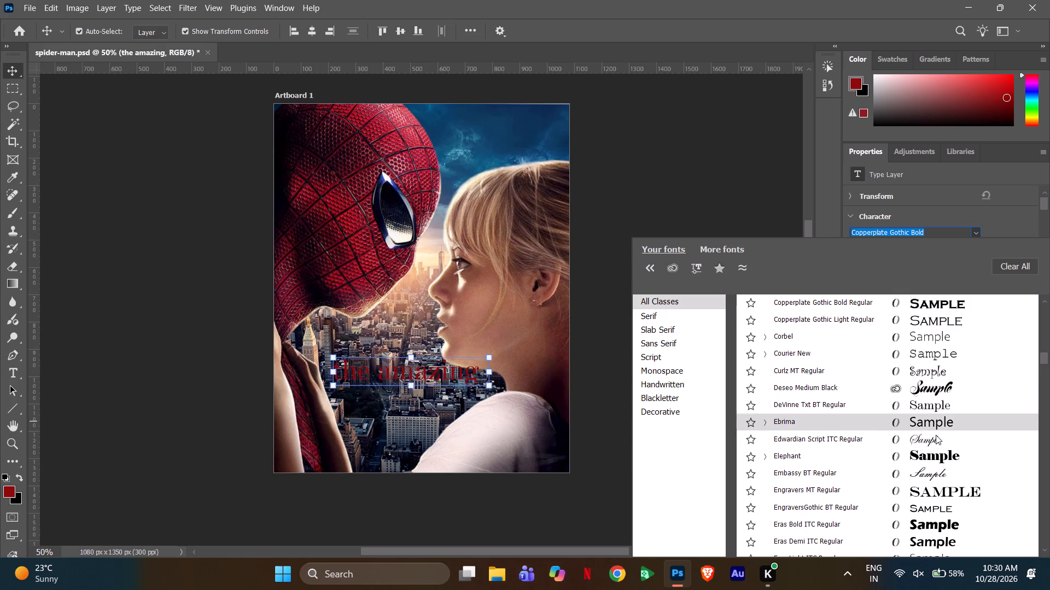
{"action": "scroll", "coordinate": [935, 484], "scroll_direction": "down", "scroll_amount": 1}
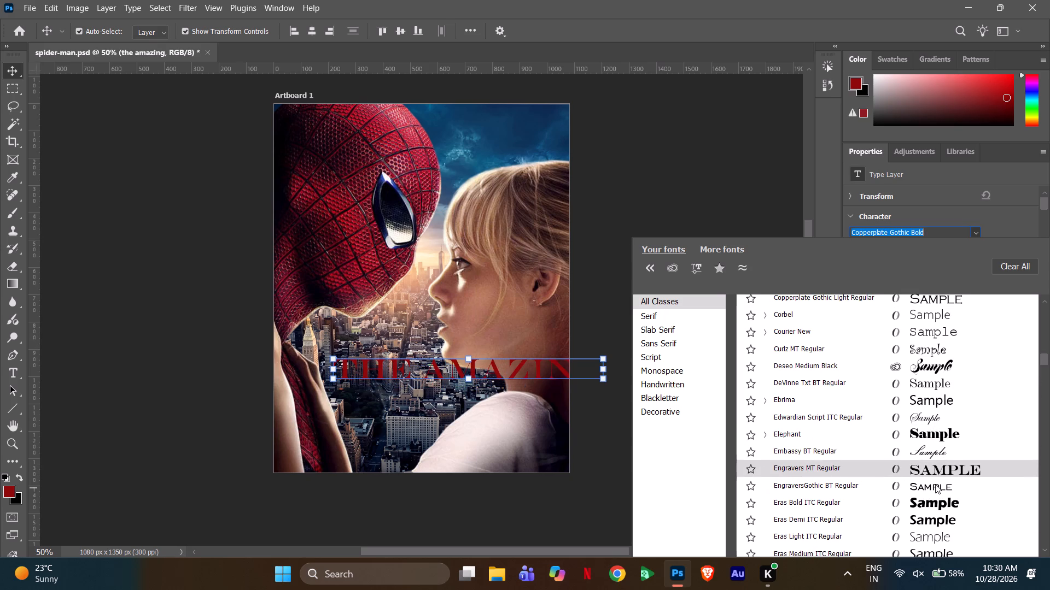
{"action": "scroll", "coordinate": [932, 485], "scroll_direction": "down", "scroll_amount": 1}
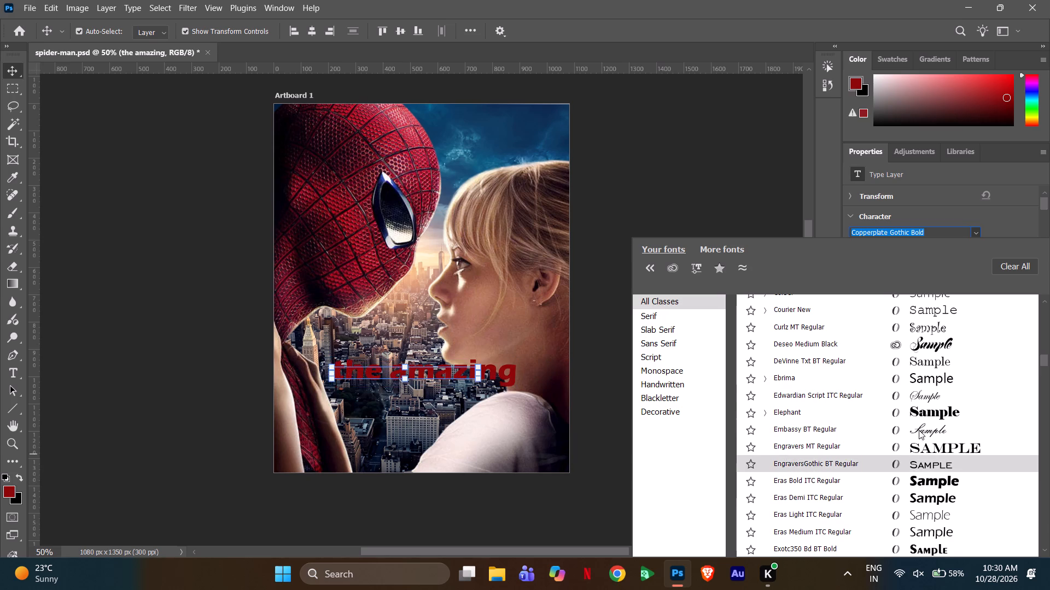
{"action": "scroll", "coordinate": [937, 444], "scroll_direction": "down", "scroll_amount": 1}
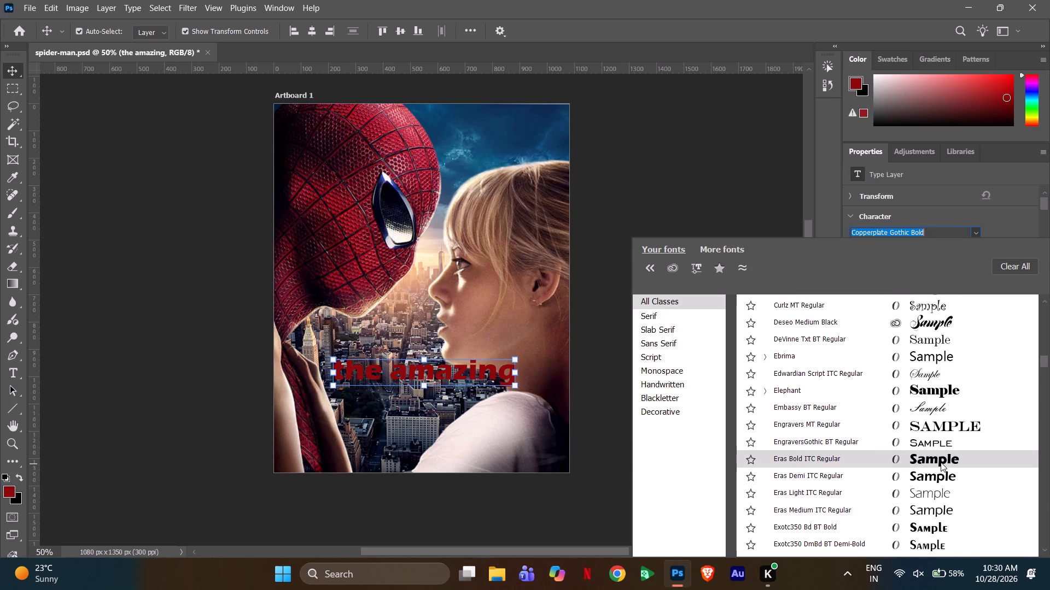
{"action": "scroll", "coordinate": [941, 462], "scroll_direction": "down", "scroll_amount": 1}
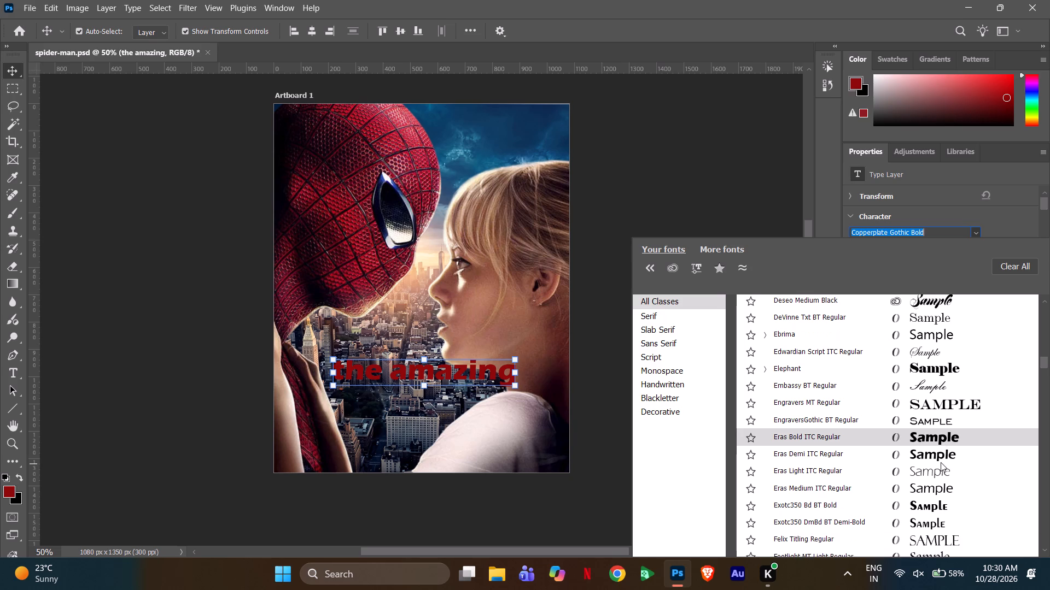
{"action": "scroll", "coordinate": [941, 462], "scroll_direction": "down", "scroll_amount": 1}
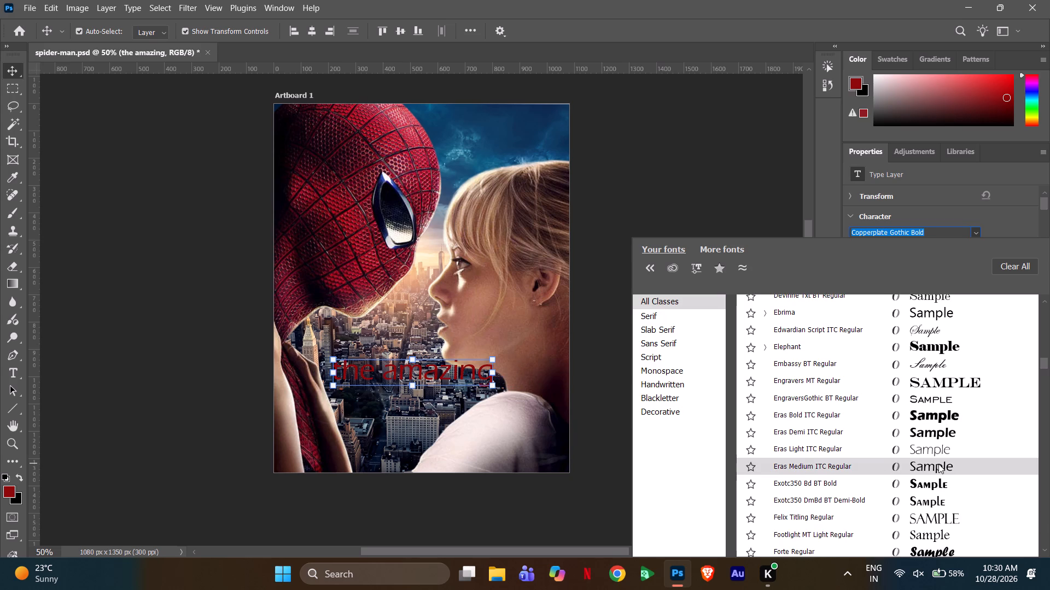
{"action": "scroll", "coordinate": [938, 464], "scroll_direction": "down", "scroll_amount": 1}
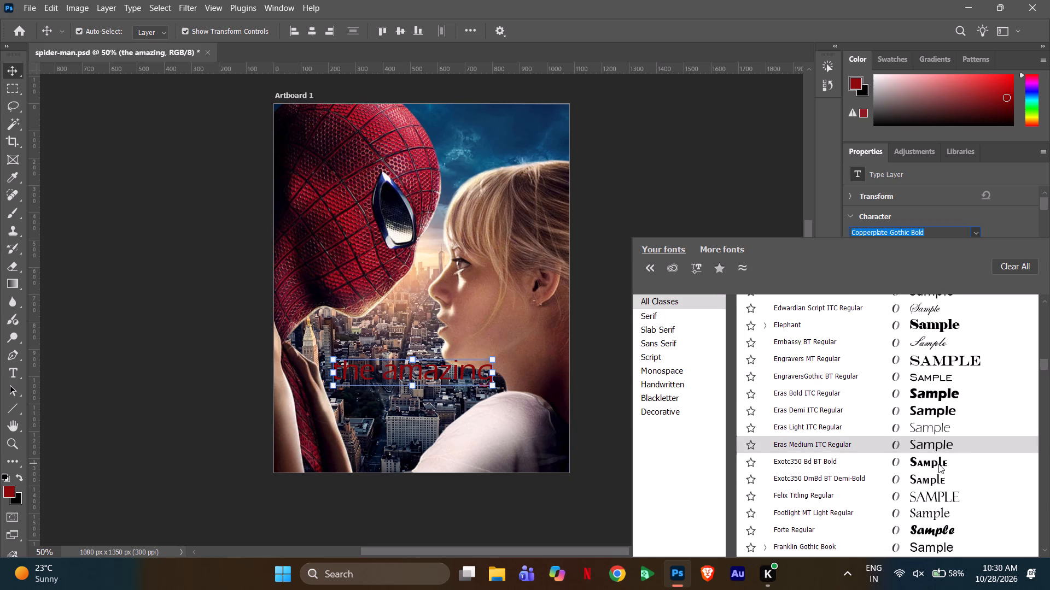
{"action": "scroll", "coordinate": [938, 464], "scroll_direction": "down", "scroll_amount": 2}
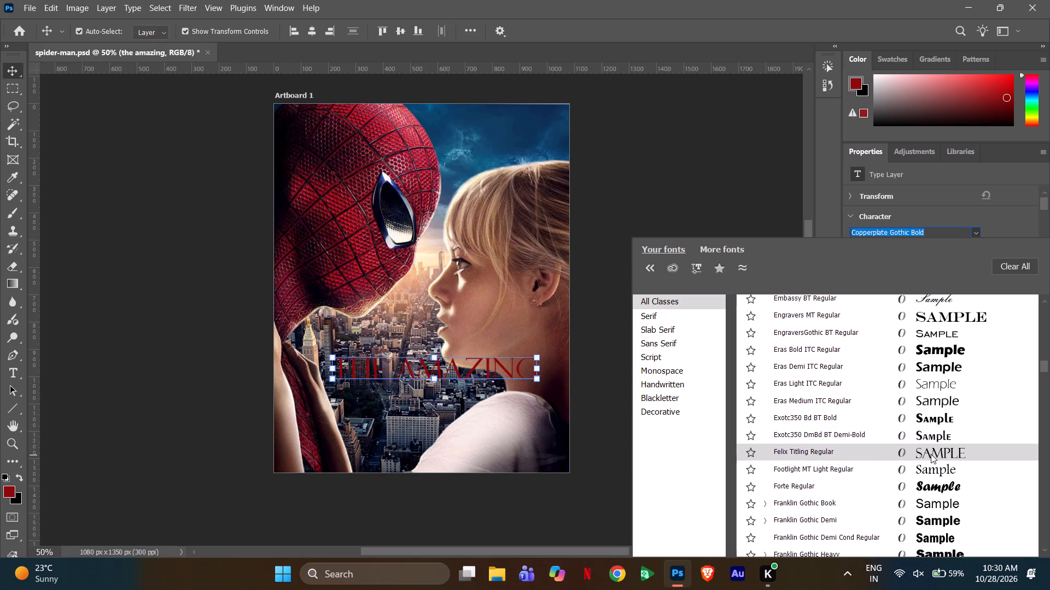
{"action": "left_click", "coordinate": [931, 454]}
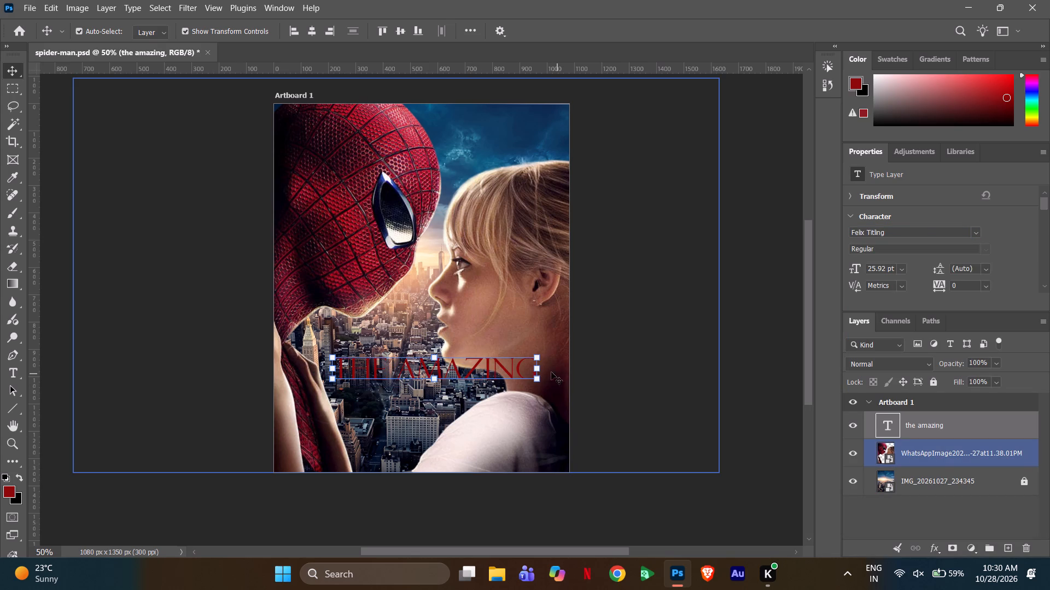
Scale the "the amazing" title to about 75% and move it slightly down, to about X 494.5 px, Y 1021 px.
{"action": "left_click_drag", "start_coordinate": [538, 372], "coordinate": [487, 372]}
{"action": "left_click_drag", "start_coordinate": [413, 367], "coordinate": [404, 377]}
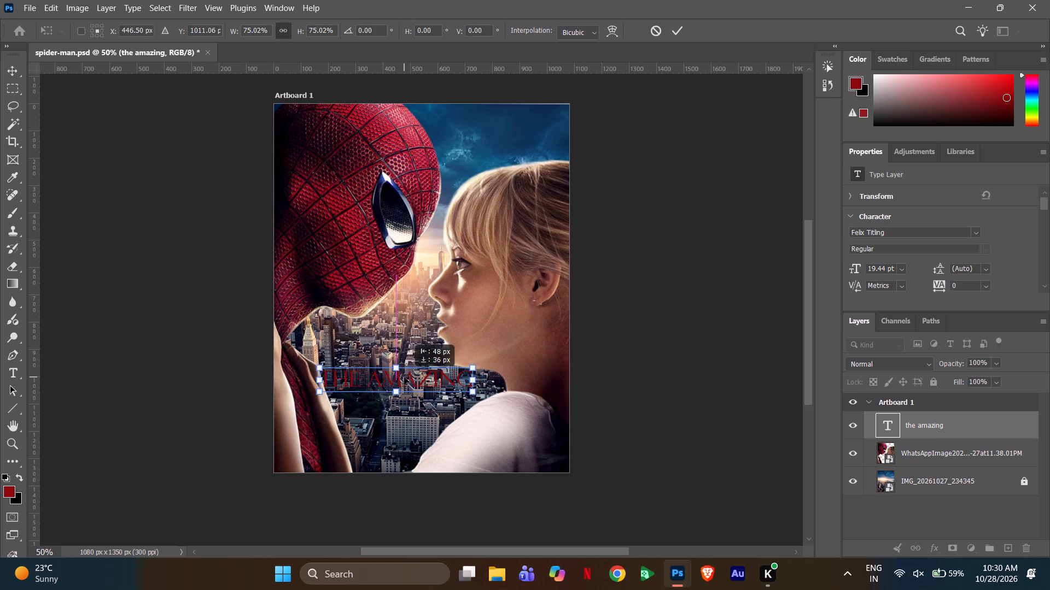
{"action": "left_click_drag", "start_coordinate": [404, 377], "coordinate": [410, 376]}
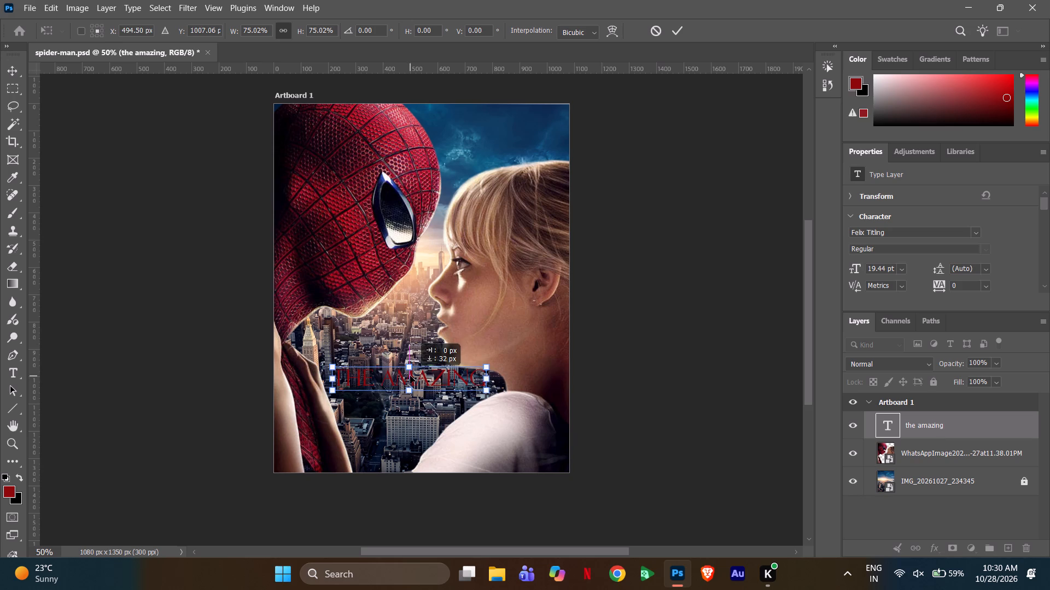
{"action": "left_click_drag", "start_coordinate": [410, 376], "coordinate": [409, 380]}
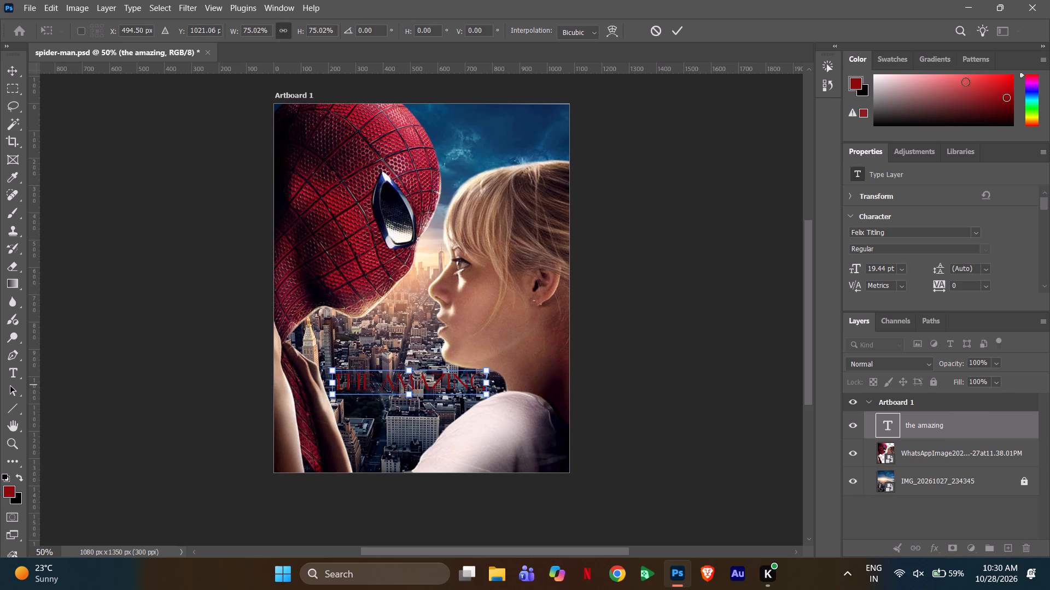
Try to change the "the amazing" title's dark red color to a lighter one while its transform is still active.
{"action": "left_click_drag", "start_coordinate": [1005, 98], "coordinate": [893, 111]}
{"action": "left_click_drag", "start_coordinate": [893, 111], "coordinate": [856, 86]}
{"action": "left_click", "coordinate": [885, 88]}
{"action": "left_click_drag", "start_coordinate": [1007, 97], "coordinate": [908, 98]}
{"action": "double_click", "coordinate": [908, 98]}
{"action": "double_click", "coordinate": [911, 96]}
Apply the pending transform and recolor the whole "the amazing" title text to white, ffffff.
{"action": "triple_click", "coordinate": [362, 379]}
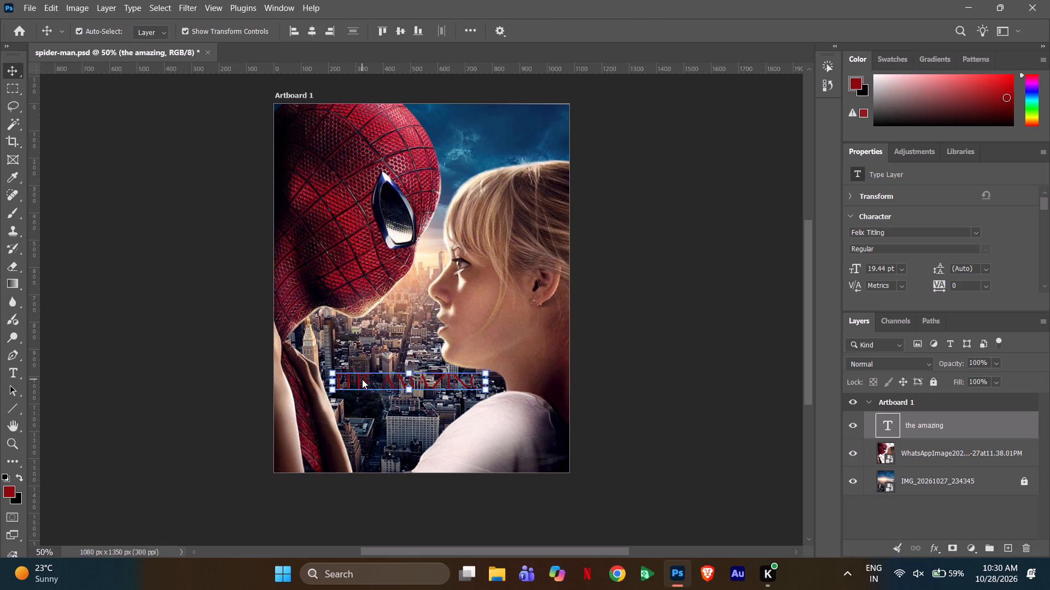
{"action": "triple_click", "coordinate": [362, 379]}
{"action": "triple_click", "coordinate": [353, 381]}
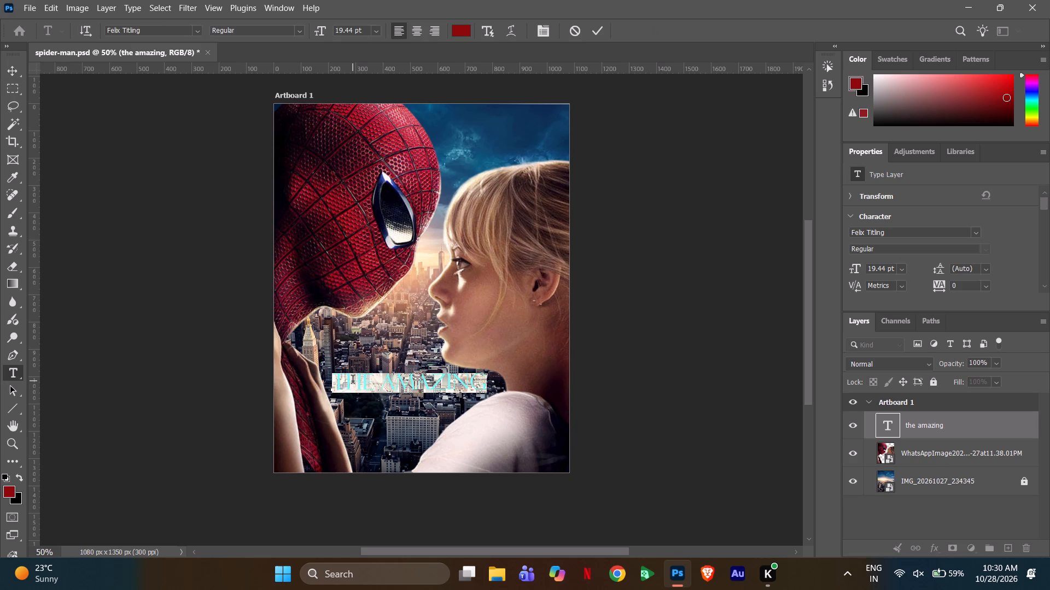
{"action": "left_click", "coordinate": [462, 37]}
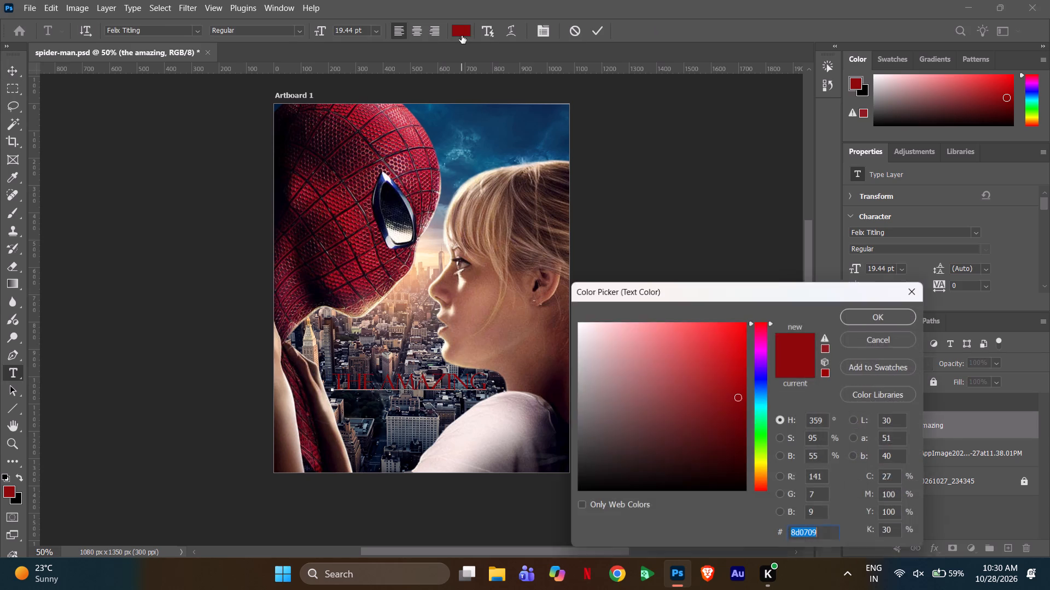
{"action": "left_click_drag", "start_coordinate": [639, 355], "coordinate": [468, 276]}
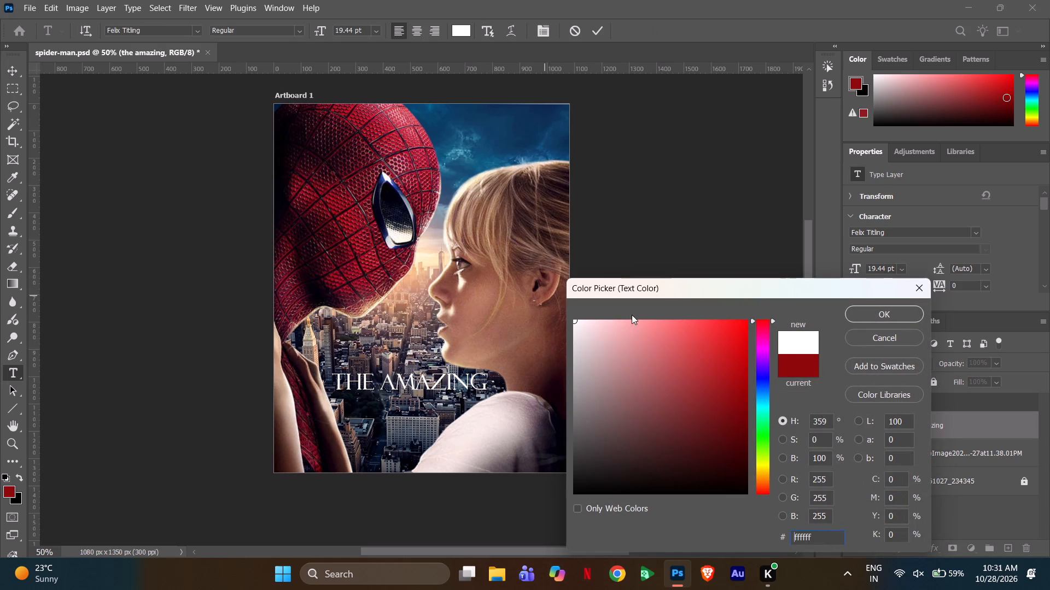
{"action": "left_click", "coordinate": [886, 313]}
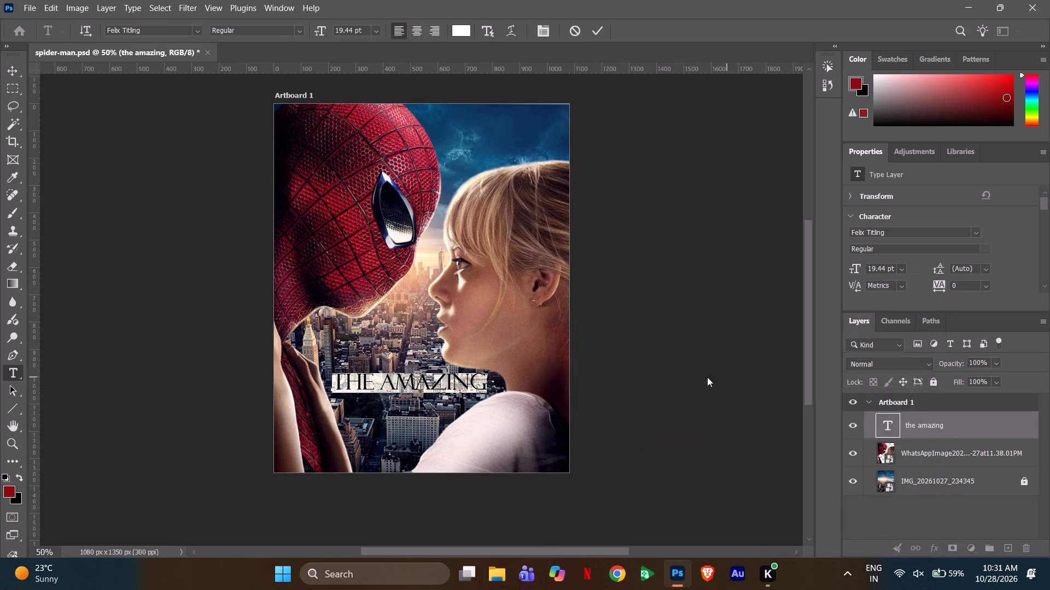
{"action": "left_click", "coordinate": [643, 353]}
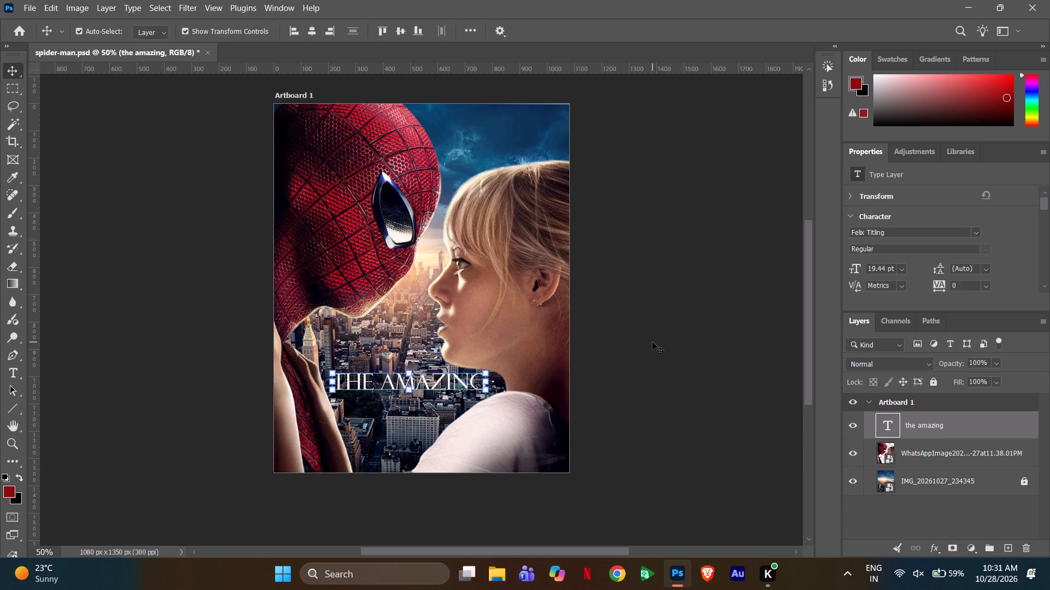
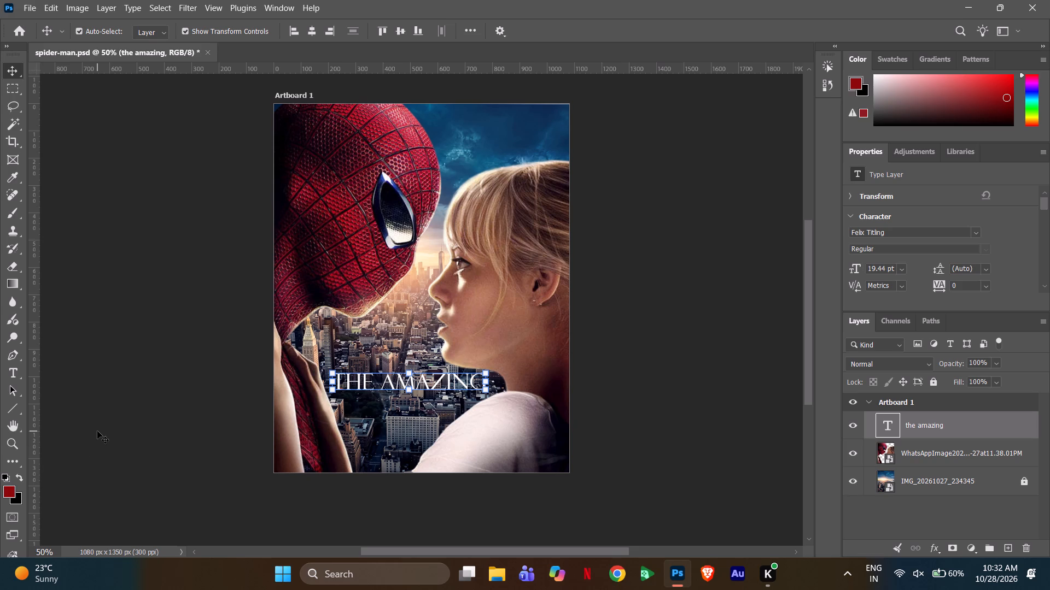
Add a new text layer reading "spider-man" just below the "the amazing" title.
{"action": "left_click", "coordinate": [9, 368]}
{"action": "left_click", "coordinate": [7, 43]}
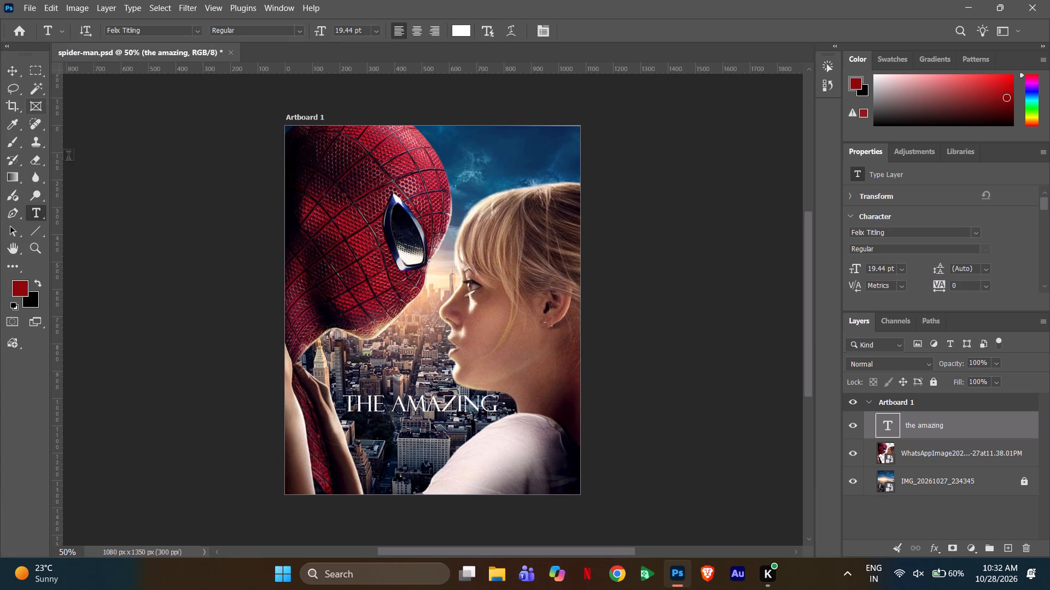
{"action": "scroll", "coordinate": [459, 349], "scroll_direction": "up", "scroll_amount": 1}
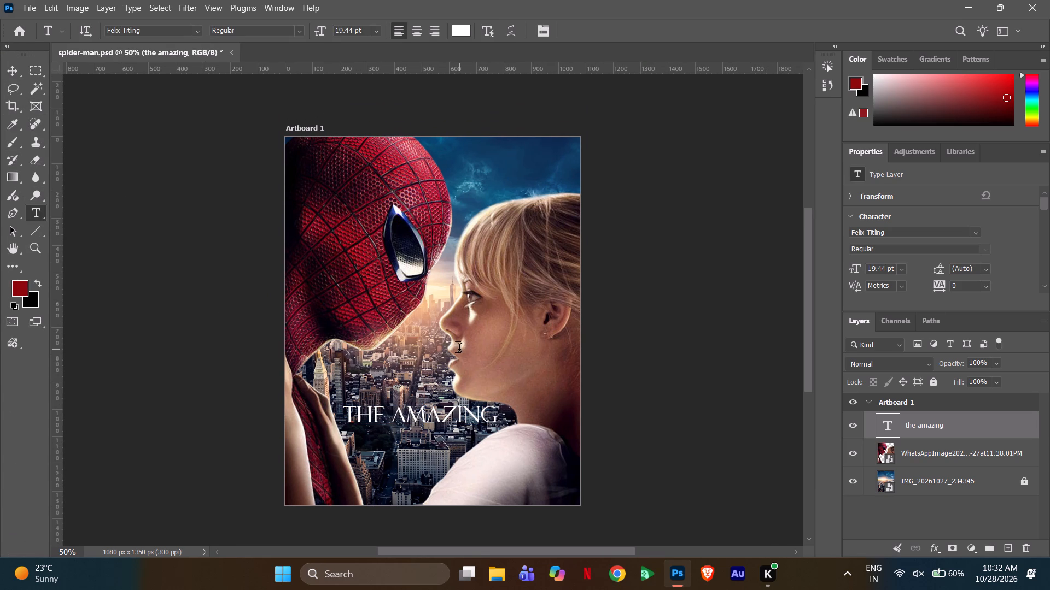
{"action": "scroll", "coordinate": [459, 349], "scroll_direction": "up", "scroll_amount": 2}
{"action": "scroll", "coordinate": [459, 349], "scroll_direction": "down", "scroll_amount": 3}
{"action": "scroll", "coordinate": [460, 349], "scroll_direction": "up", "scroll_amount": 3, "text": "alt"}
{"action": "scroll", "coordinate": [460, 349], "scroll_direction": "down", "scroll_amount": 9}
{"action": "left_click", "coordinate": [259, 365]}
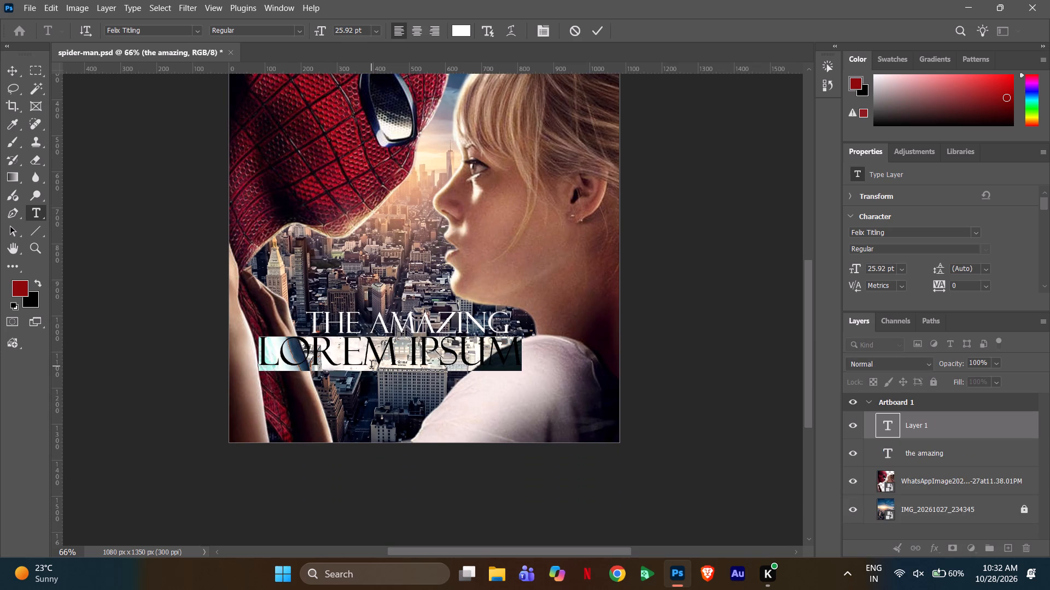
{"action": "key", "text": "BackSpace"}
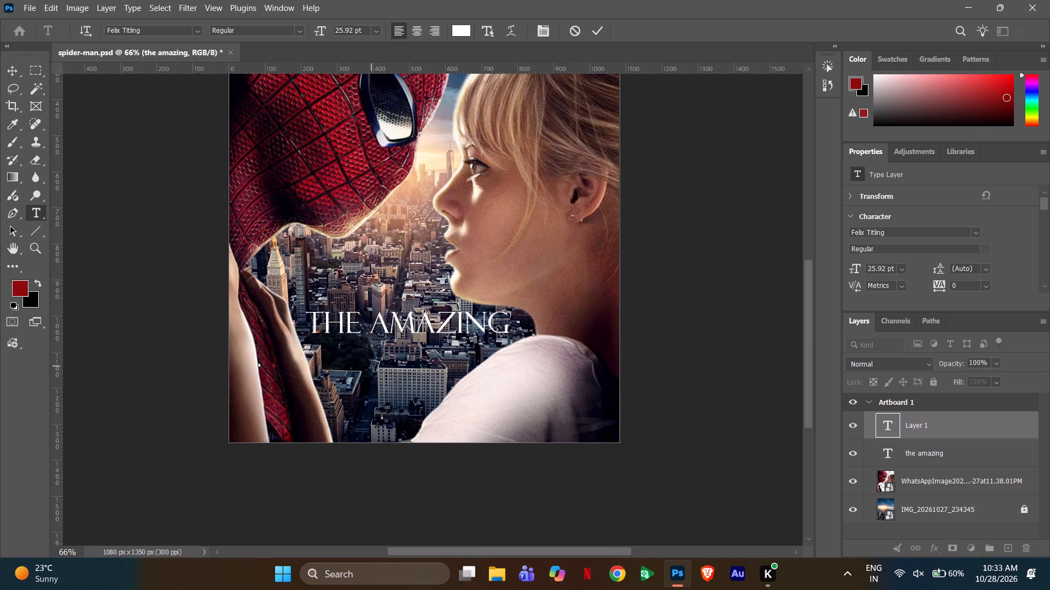
{"action": "type", "text": "sp"}
{"action": "key", "text": "i"}
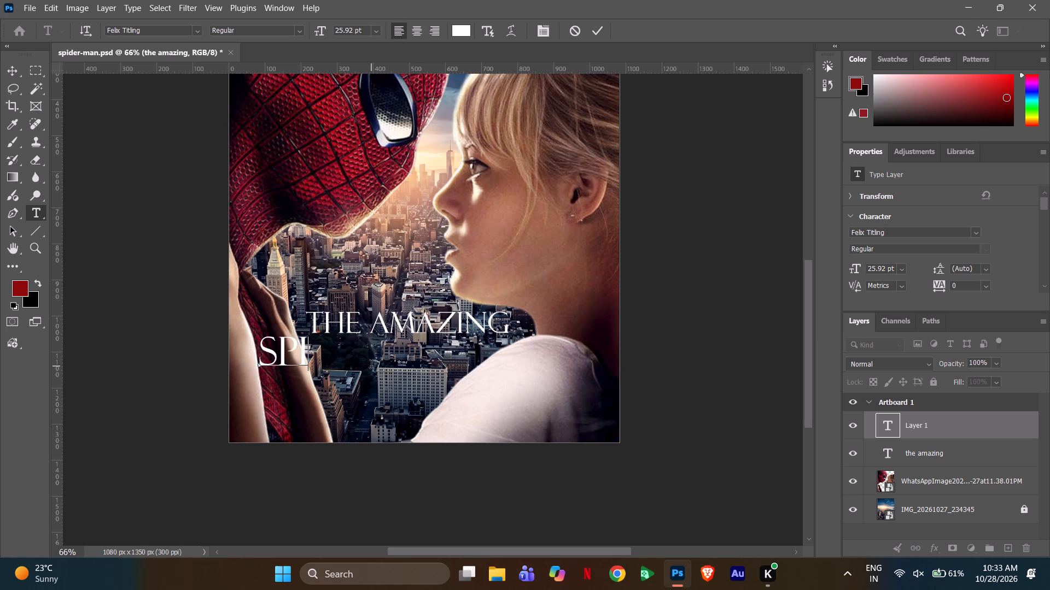
{"action": "key", "text": "d"}
{"action": "key", "text": "e"}
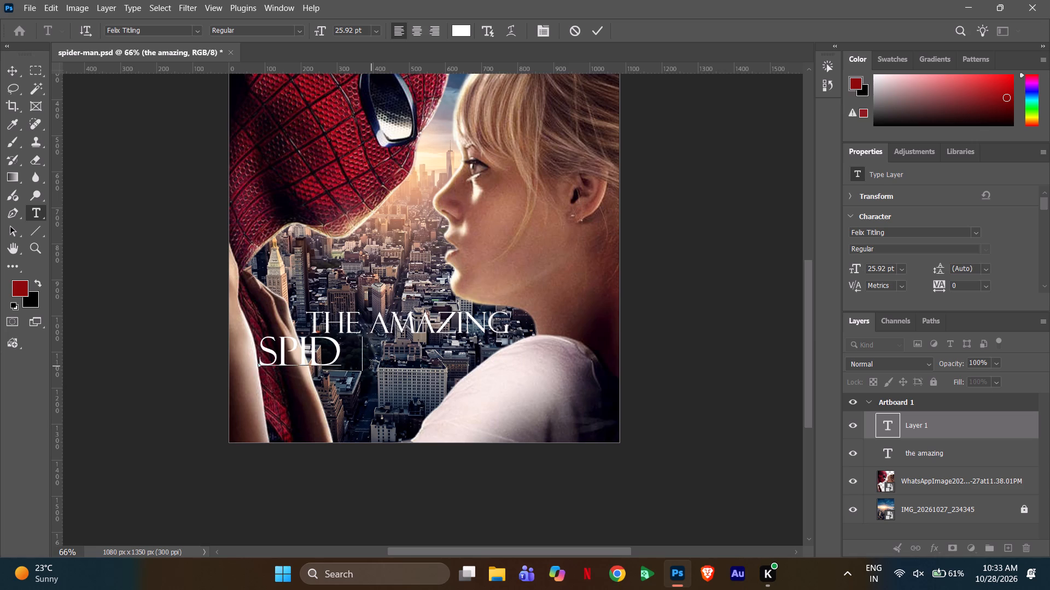
{"action": "key", "text": "r"}
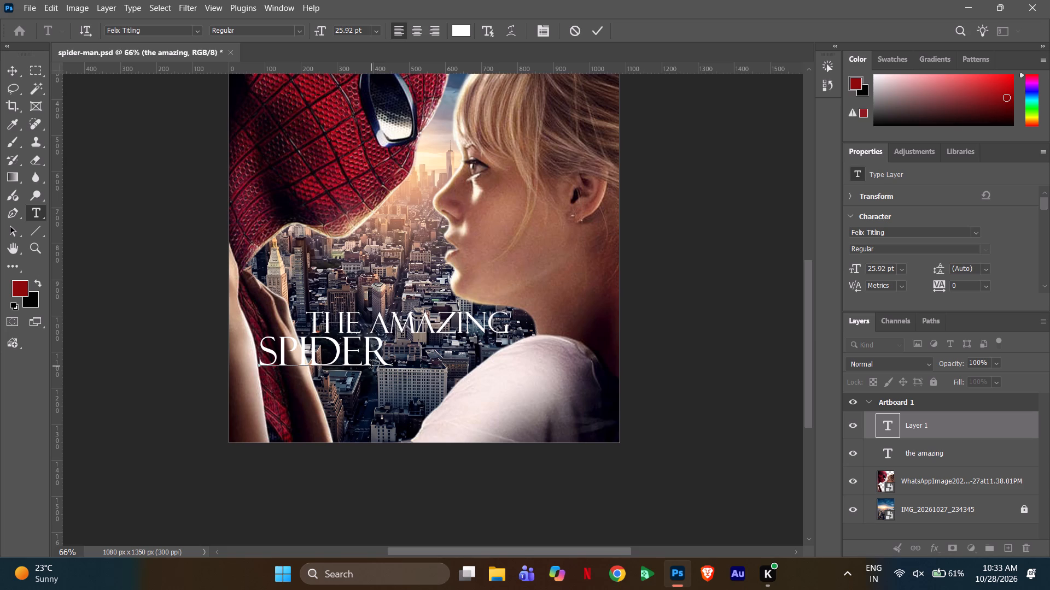
{"action": "key", "text": "minus"}
{"action": "type", "text": "man"}
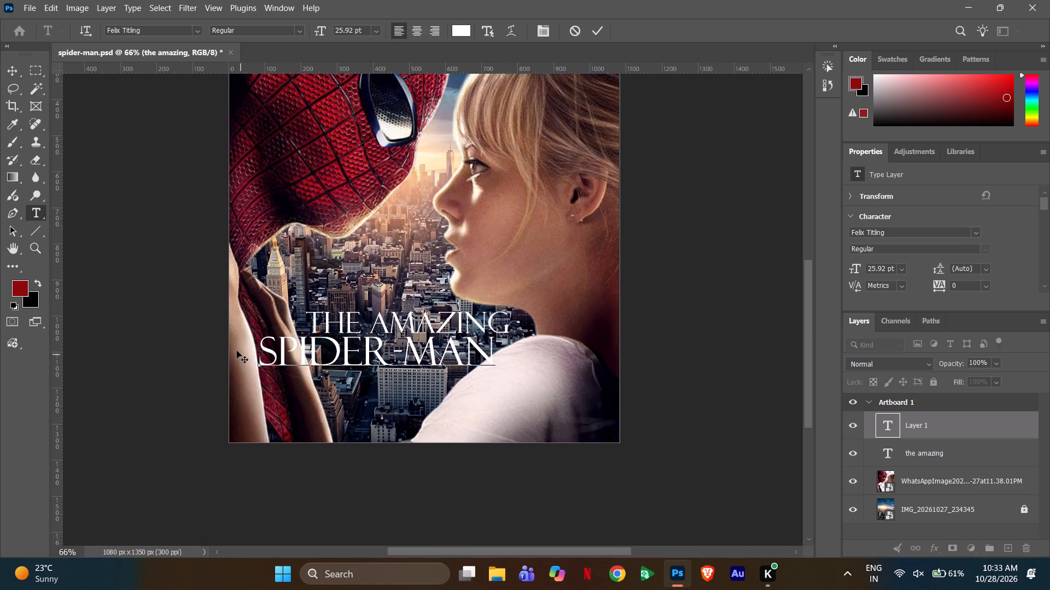
{"action": "left_click", "coordinate": [11, 65]}
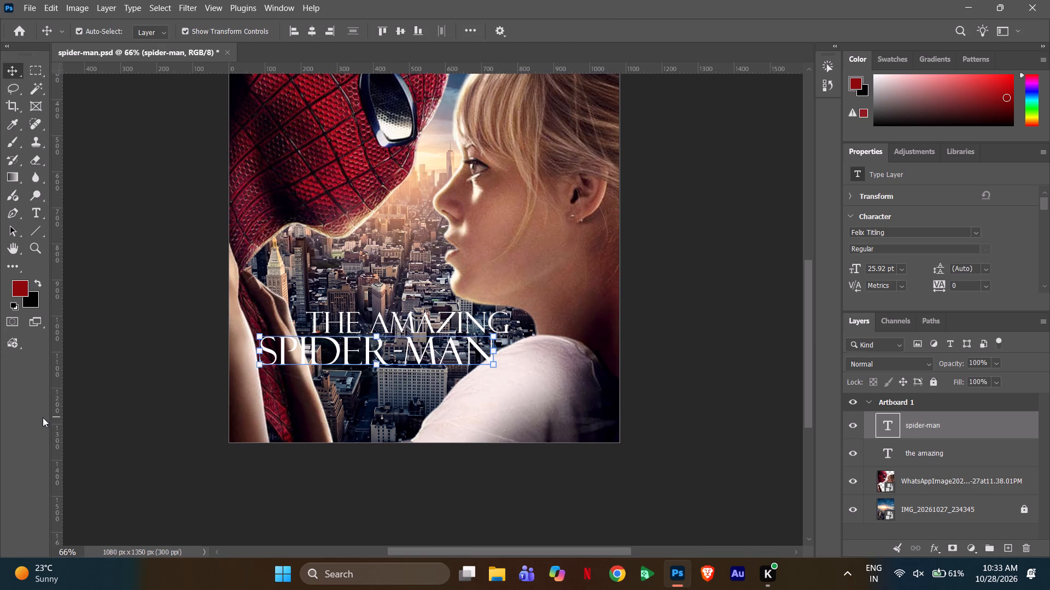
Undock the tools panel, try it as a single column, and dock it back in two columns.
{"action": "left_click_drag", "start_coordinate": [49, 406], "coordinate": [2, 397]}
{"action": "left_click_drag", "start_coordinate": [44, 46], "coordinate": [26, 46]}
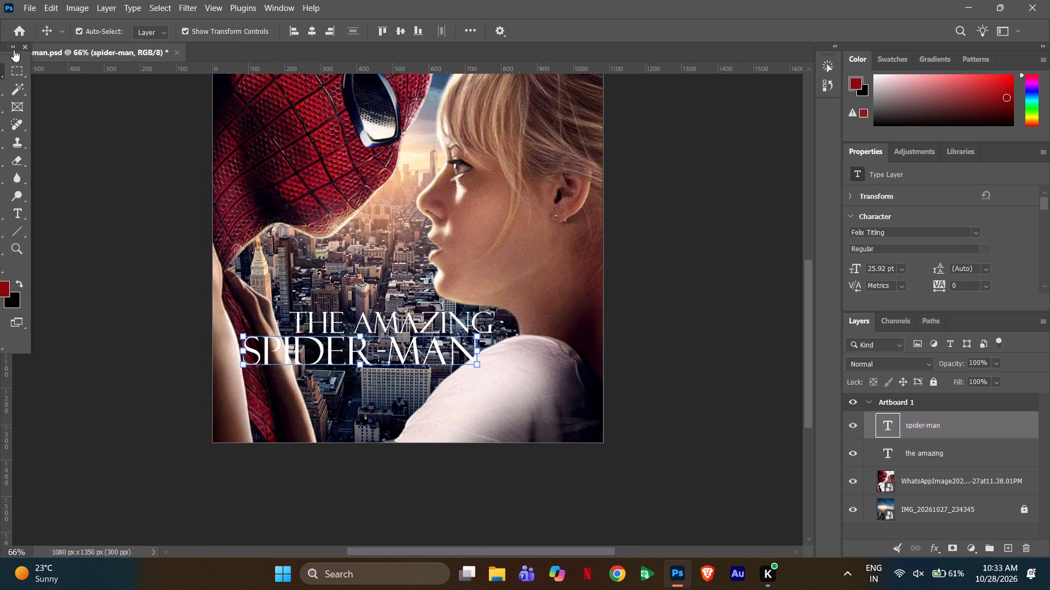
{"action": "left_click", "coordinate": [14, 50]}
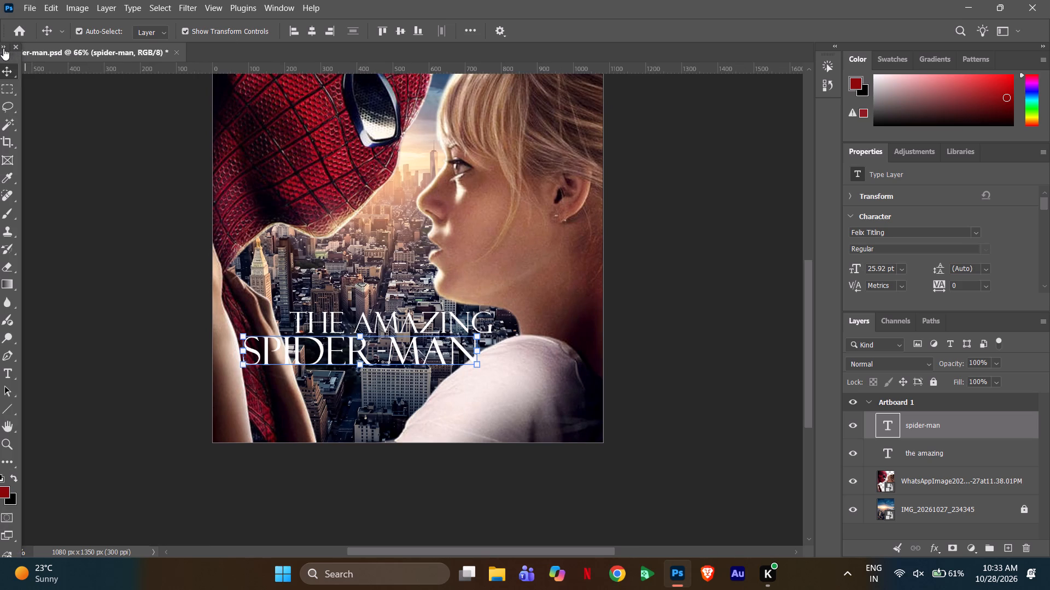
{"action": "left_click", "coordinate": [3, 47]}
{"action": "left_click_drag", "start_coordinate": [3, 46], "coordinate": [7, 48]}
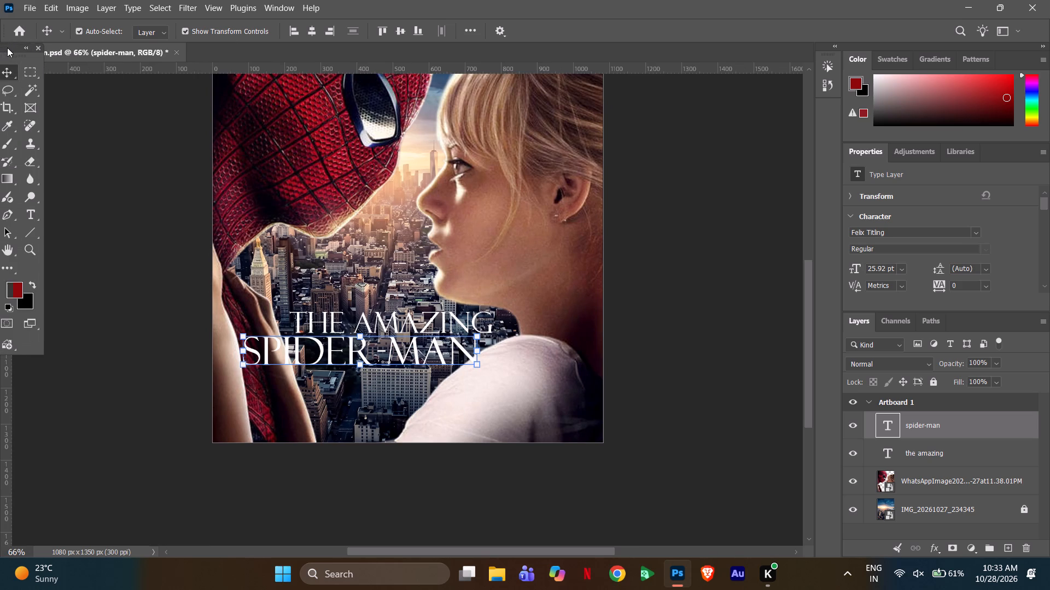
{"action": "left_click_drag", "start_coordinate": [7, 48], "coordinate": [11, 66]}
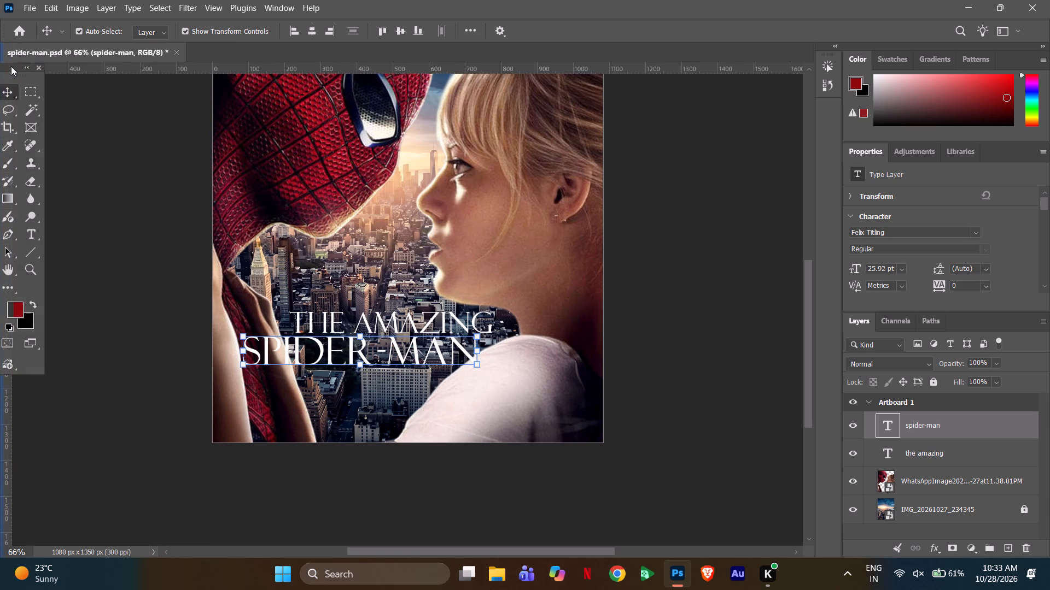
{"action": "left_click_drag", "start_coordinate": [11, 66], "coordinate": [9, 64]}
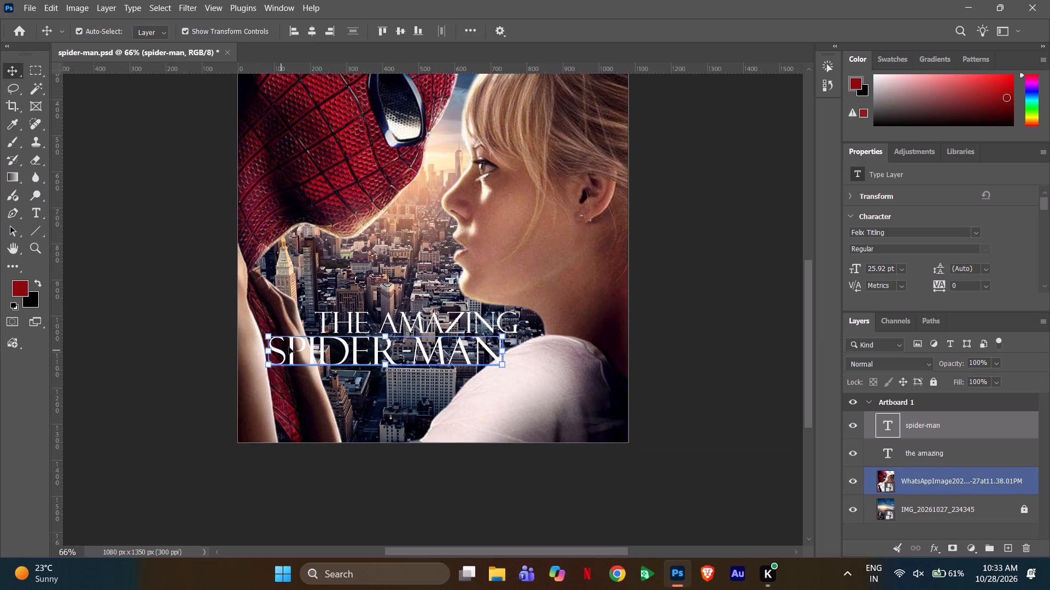
Move the "spider-man" title right and slightly up so it sits centered directly beneath "the amazing".
{"action": "left_click_drag", "start_coordinate": [353, 348], "coordinate": [372, 349]}
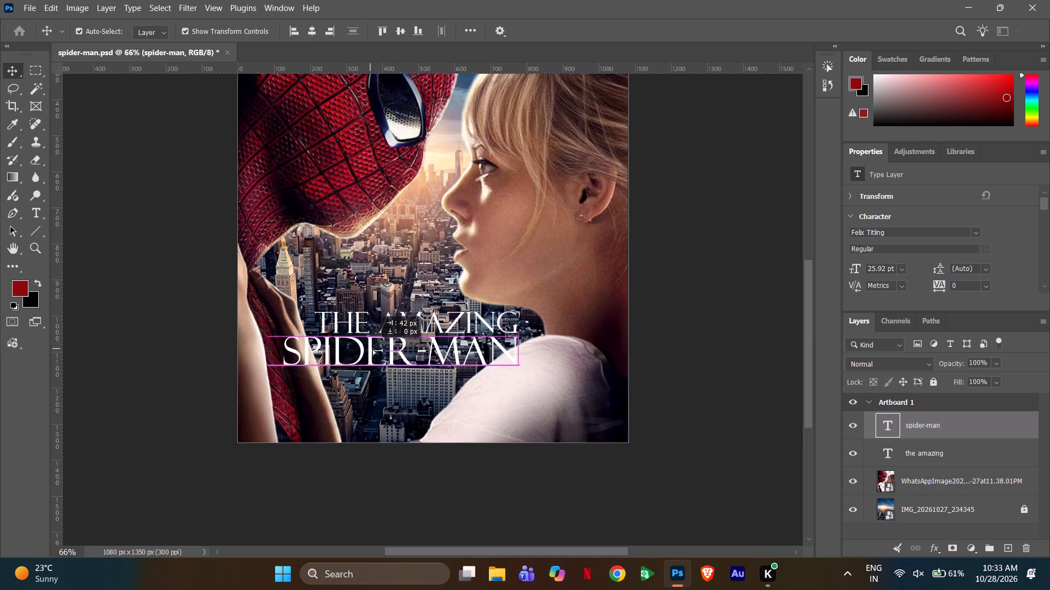
{"action": "left_click_drag", "start_coordinate": [372, 349], "coordinate": [383, 351]}
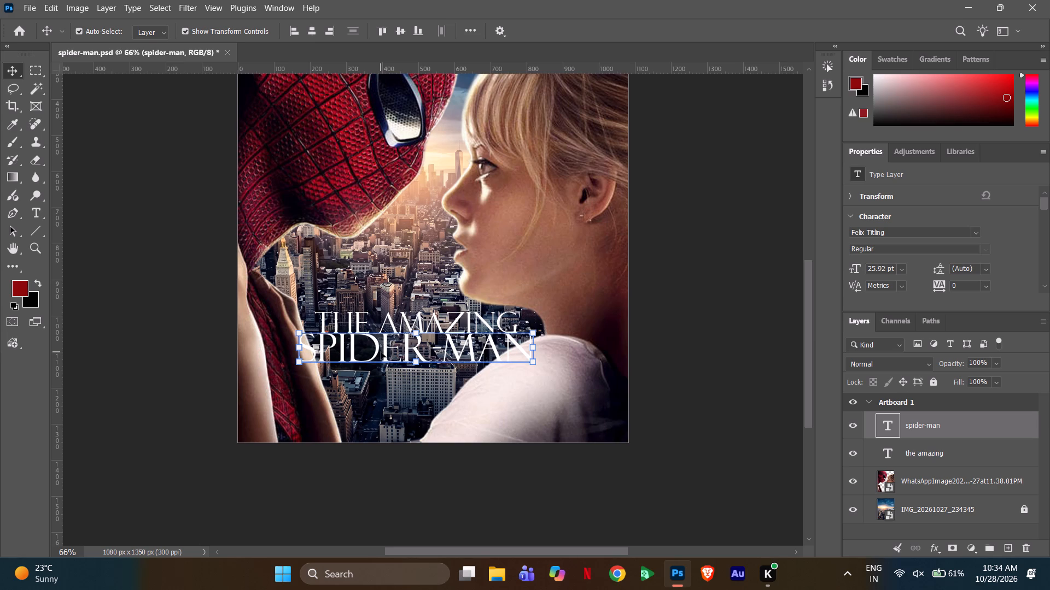
{"action": "key", "text": "Right"}
{"action": "key", "text": "Right"}
{"action": "key", "text": "Right"}
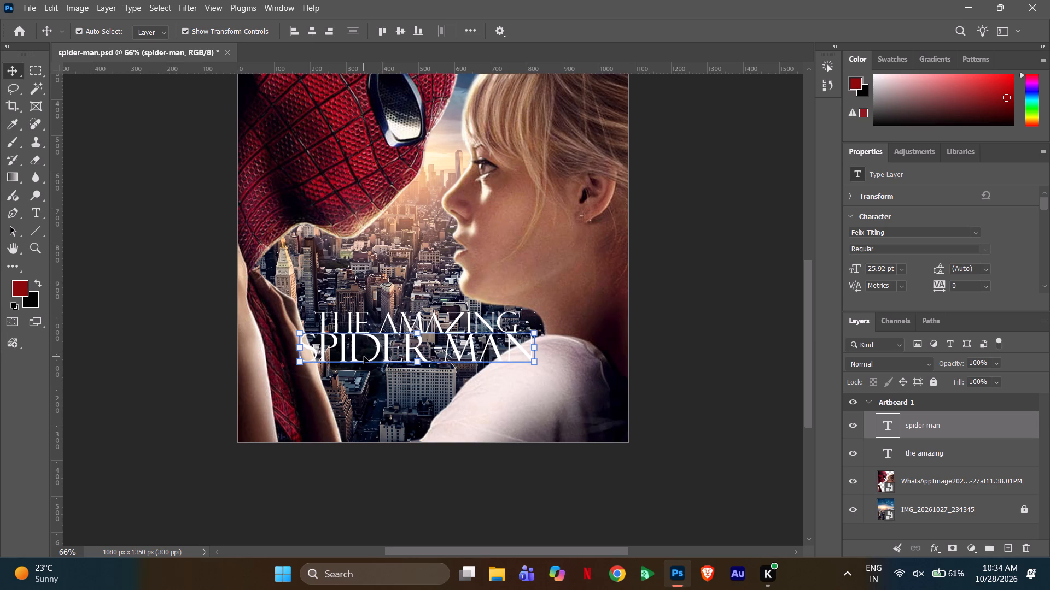
{"action": "key", "text": "Right"}
{"action": "key", "text": "Right"}
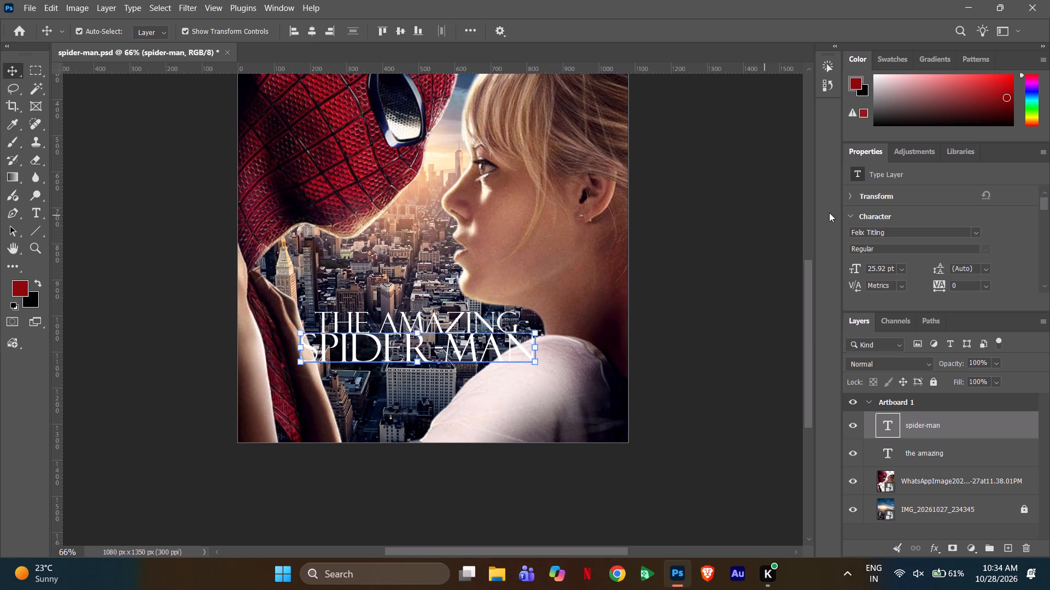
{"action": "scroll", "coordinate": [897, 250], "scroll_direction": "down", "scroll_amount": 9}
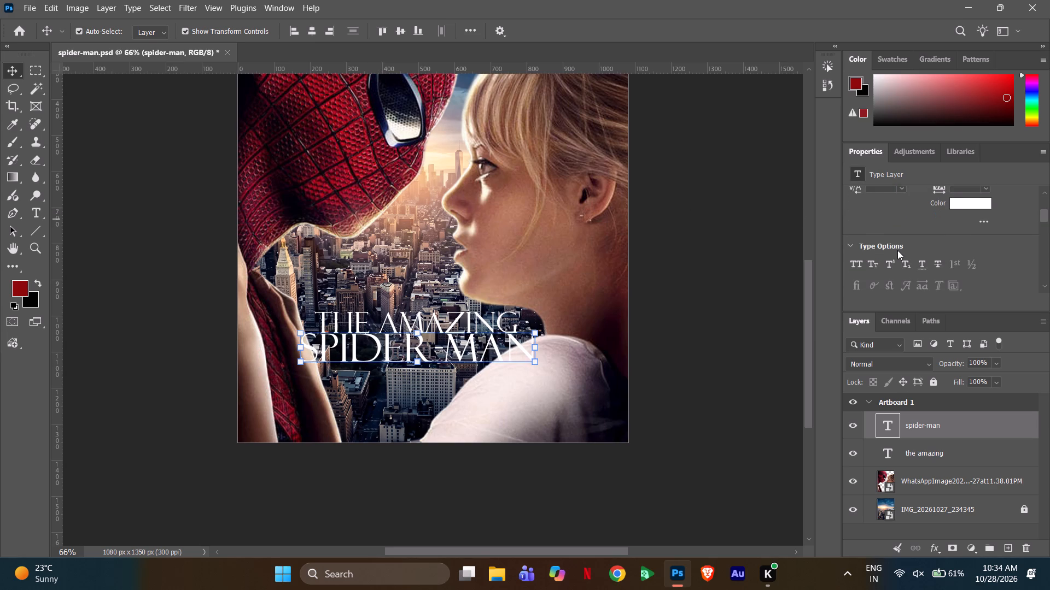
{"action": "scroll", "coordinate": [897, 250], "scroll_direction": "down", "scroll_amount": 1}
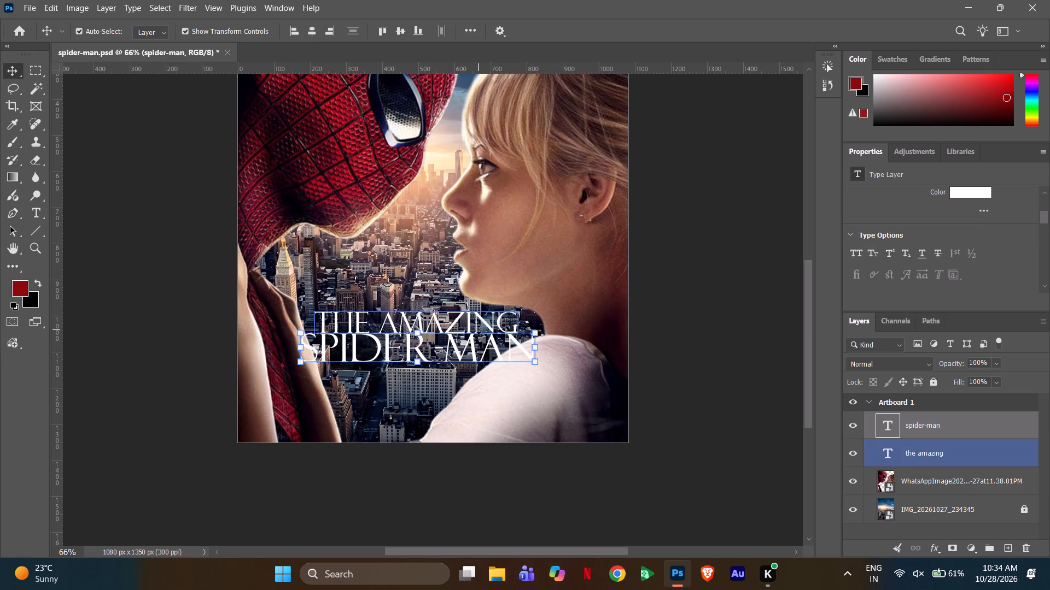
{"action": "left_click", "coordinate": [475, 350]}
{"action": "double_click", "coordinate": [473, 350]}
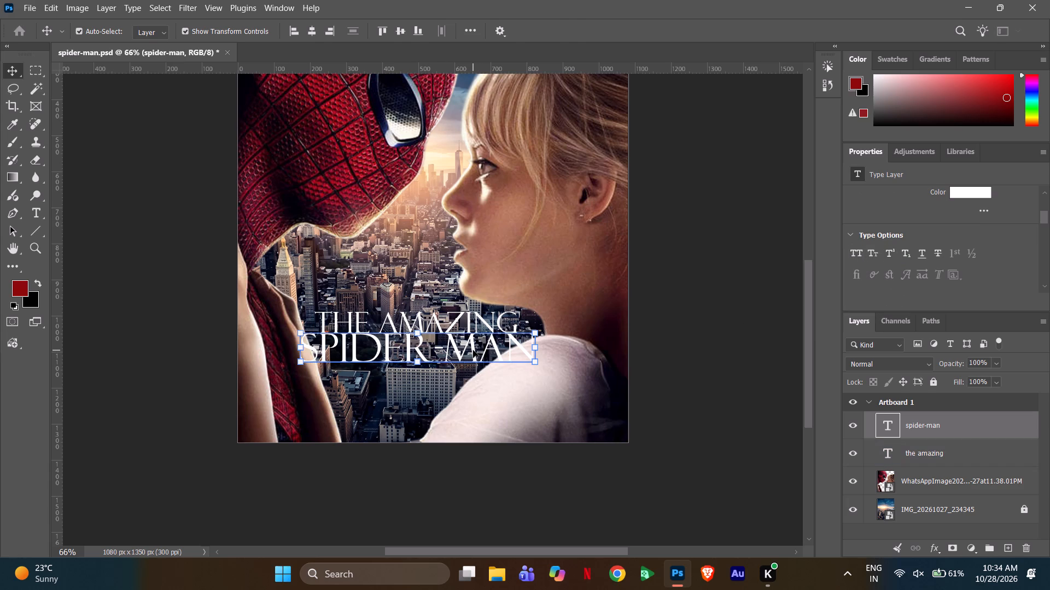
Add a black Stroke layer effect to the "spider-man" text, with size 1 px and position Center.
{"action": "double_click", "coordinate": [966, 424]}
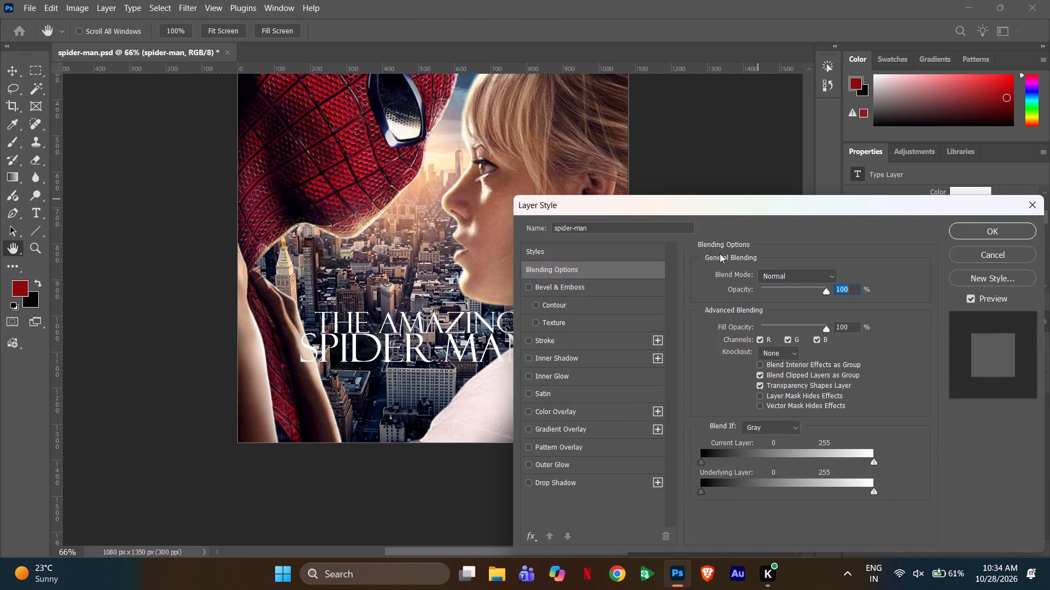
{"action": "left_click", "coordinate": [592, 290]}
{"action": "left_click", "coordinate": [528, 286]}
{"action": "left_click", "coordinate": [567, 341]}
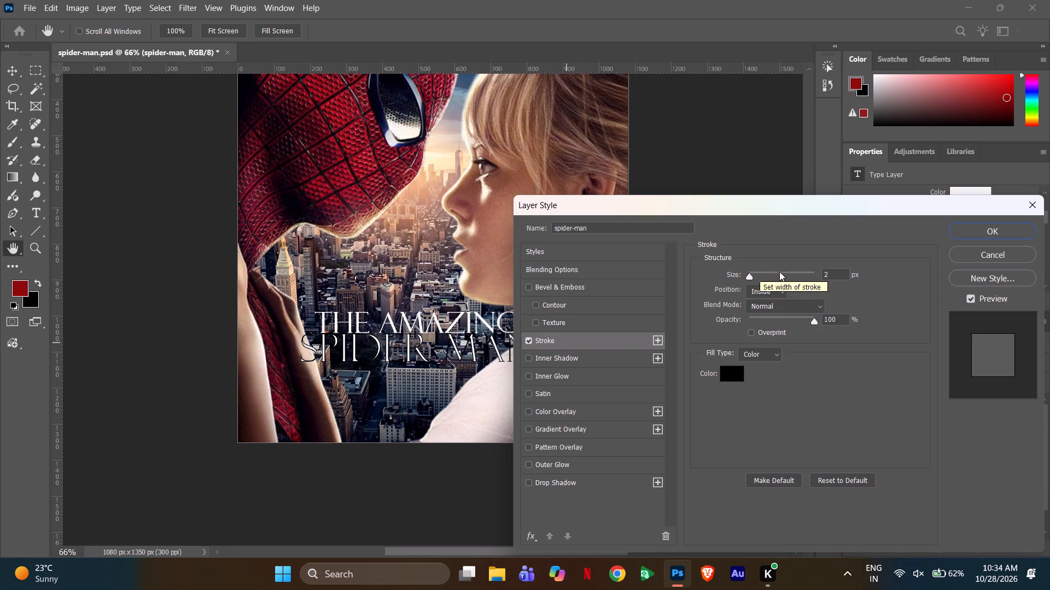
{"action": "left_click_drag", "start_coordinate": [832, 274], "coordinate": [816, 279]}
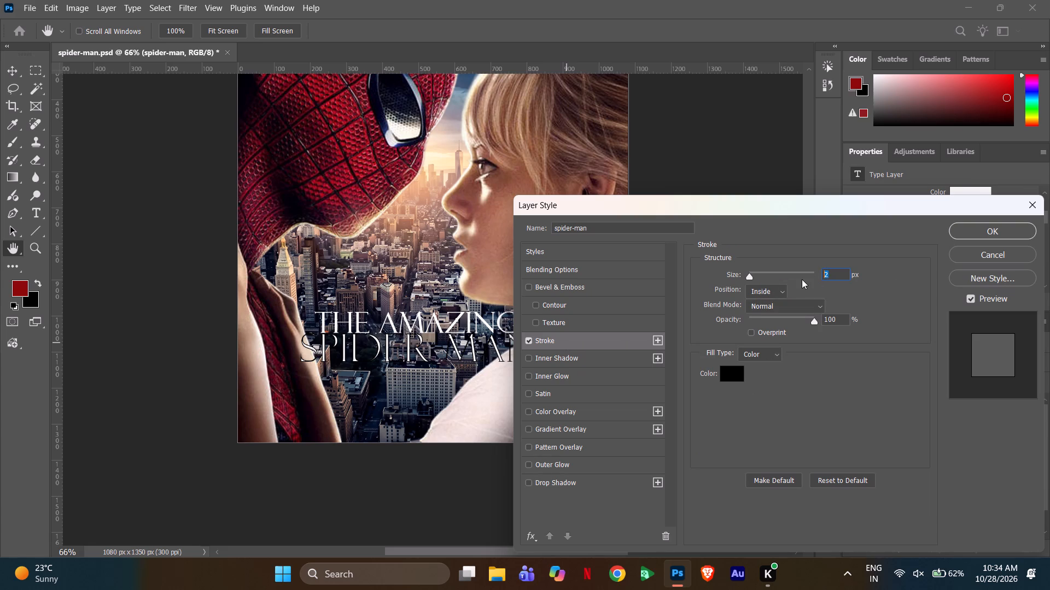
{"action": "key", "text": "1"}
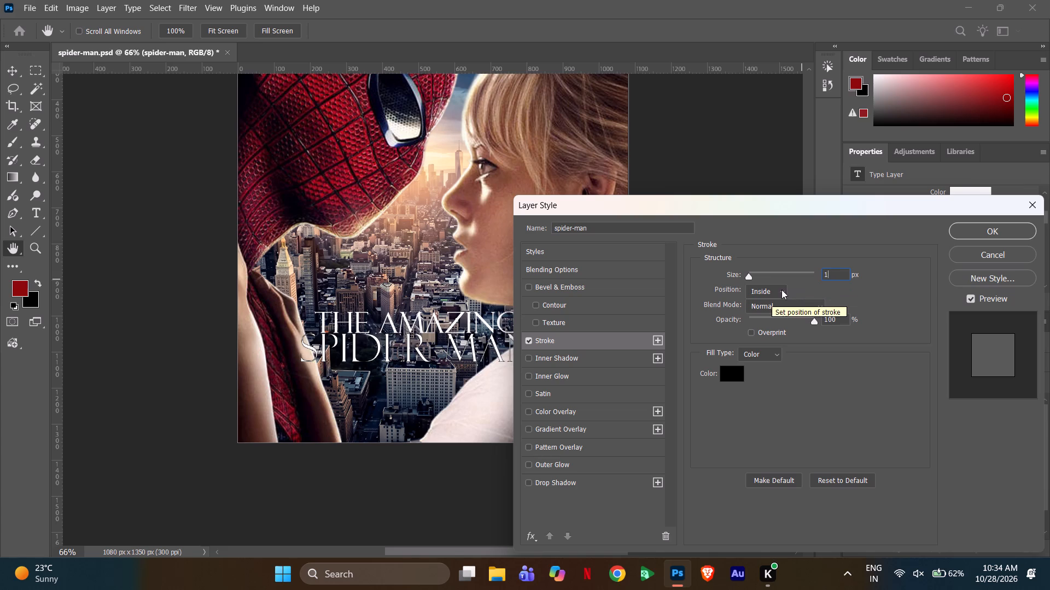
{"action": "left_click", "coordinate": [784, 288]}
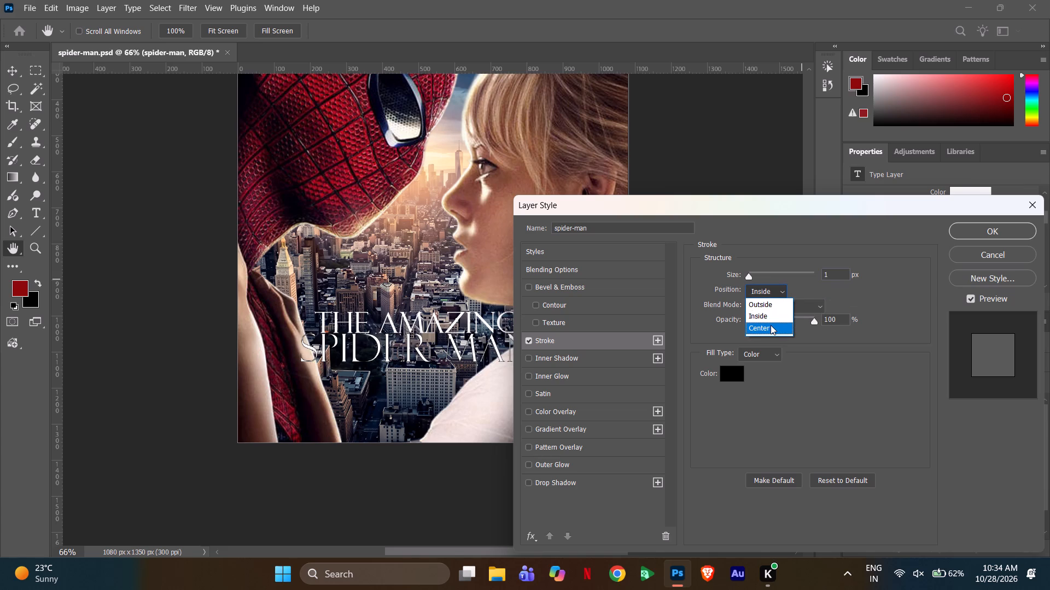
{"action": "left_click", "coordinate": [771, 326]}
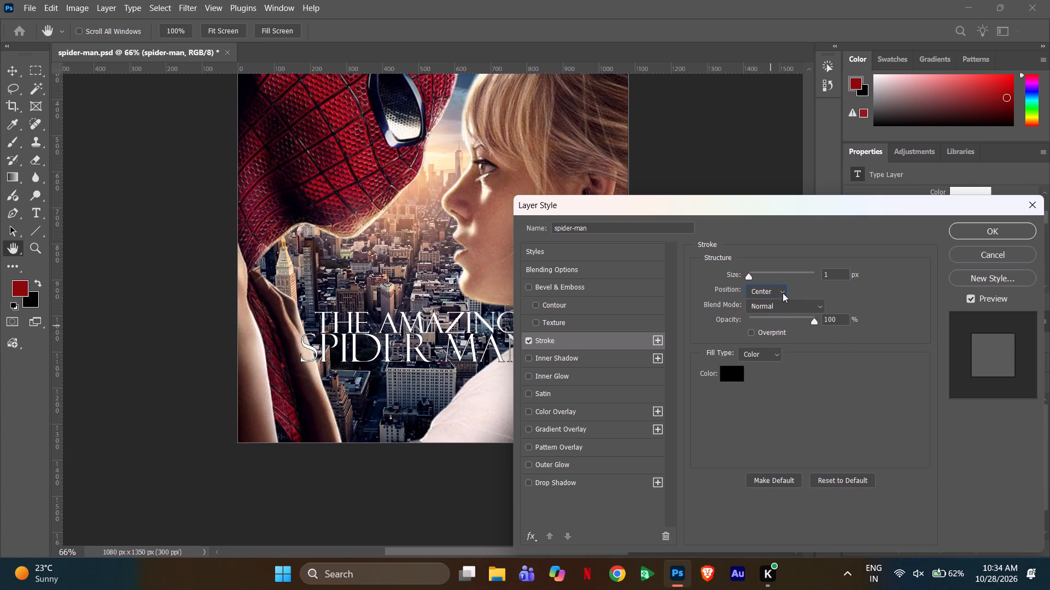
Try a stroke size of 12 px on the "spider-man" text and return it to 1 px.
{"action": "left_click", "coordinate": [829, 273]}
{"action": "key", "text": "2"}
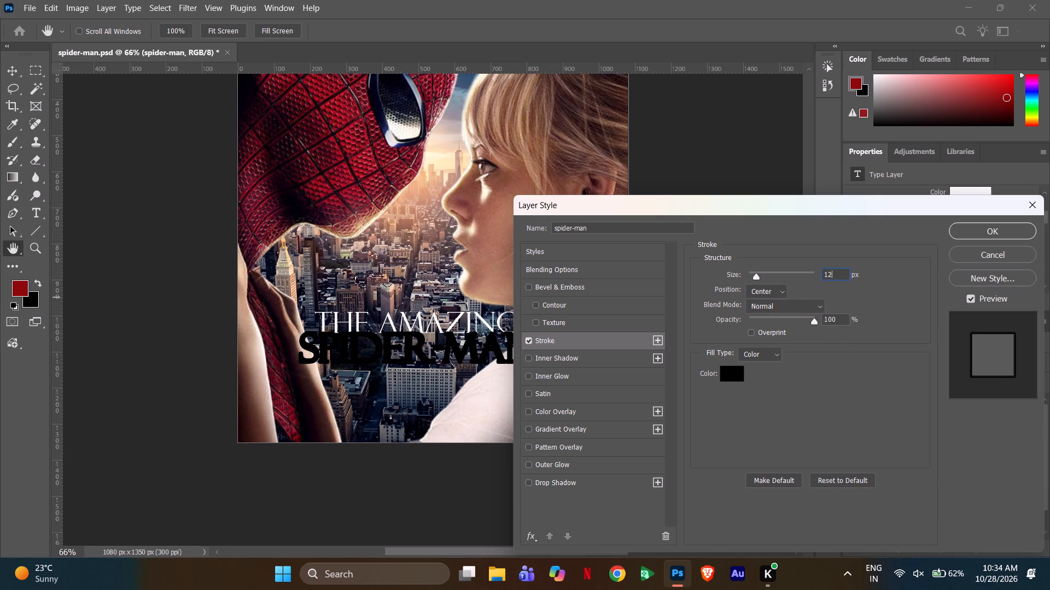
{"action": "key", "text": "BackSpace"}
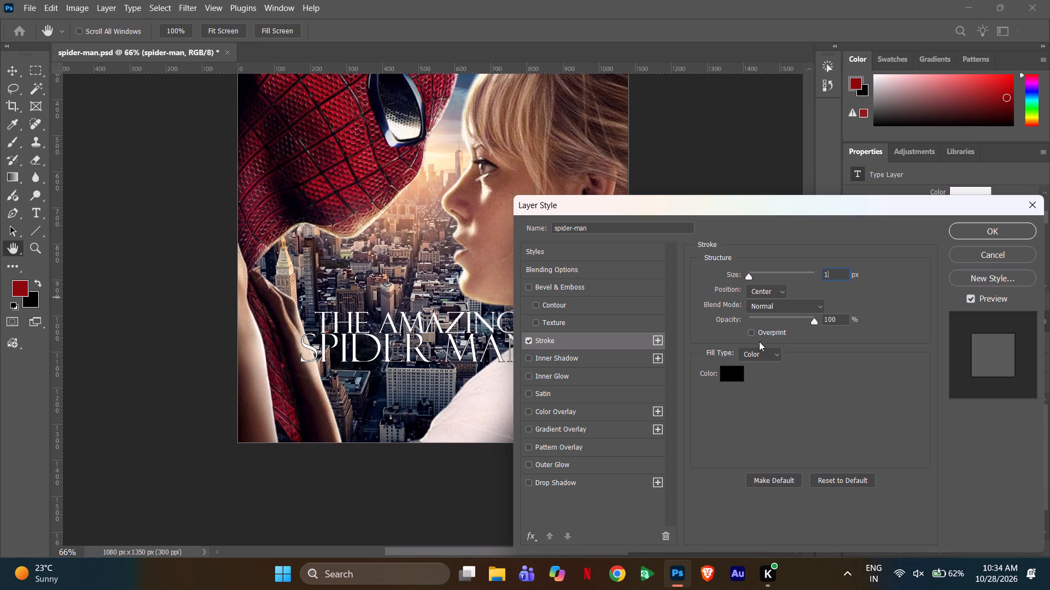
Set the "spider-man" stroke's position to Outside and its size to 2 px, and apply the layer style.
{"action": "left_click", "coordinate": [777, 293]}
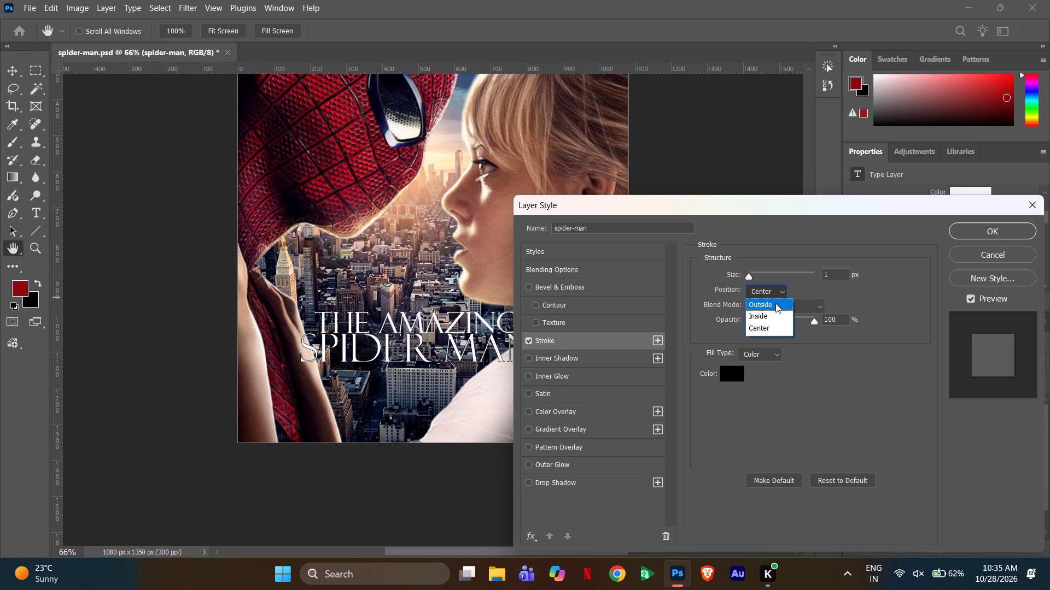
{"action": "left_click", "coordinate": [775, 303]}
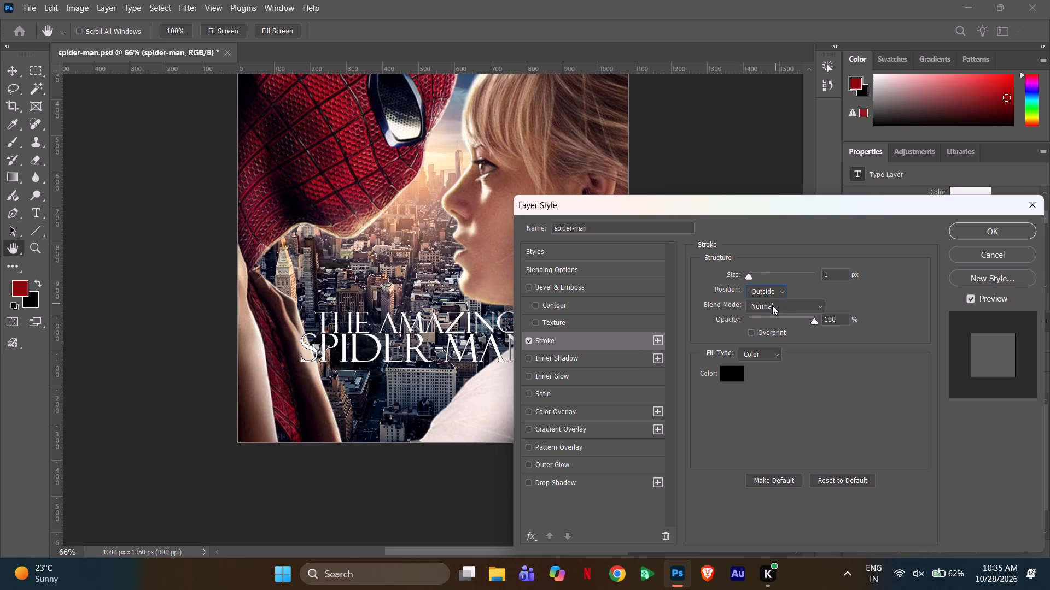
{"action": "left_click", "coordinate": [829, 272]}
{"action": "key", "text": "BackSpace"}
{"action": "key", "text": "2"}
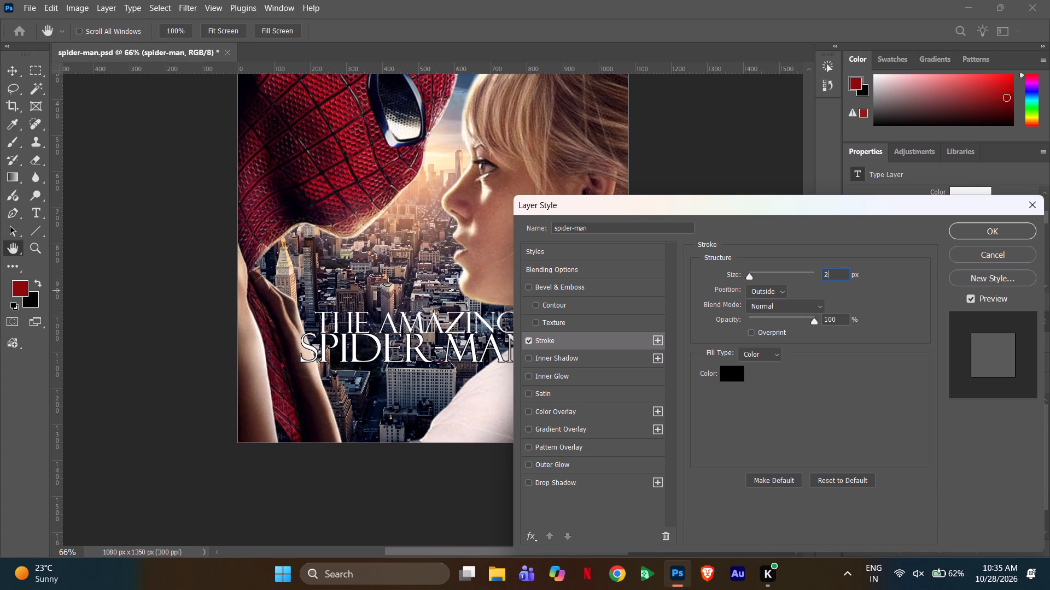
{"action": "key", "text": "Return"}
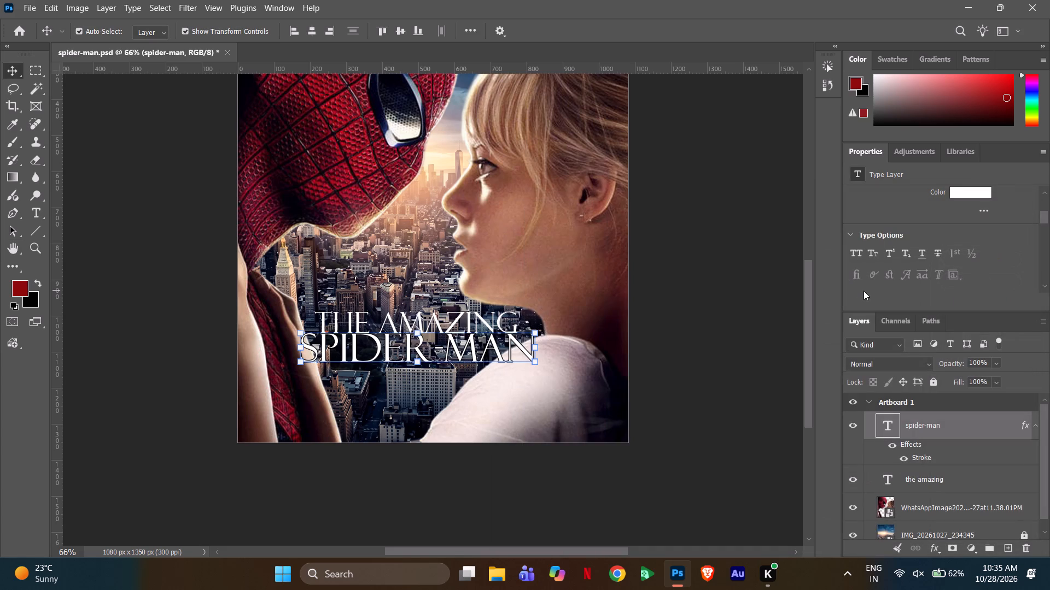
Scale the "the amazing" text down proportionally to about 82% and center it directly above "spider-man".
{"action": "left_click", "coordinate": [326, 310]}
{"action": "left_click", "coordinate": [328, 314]}
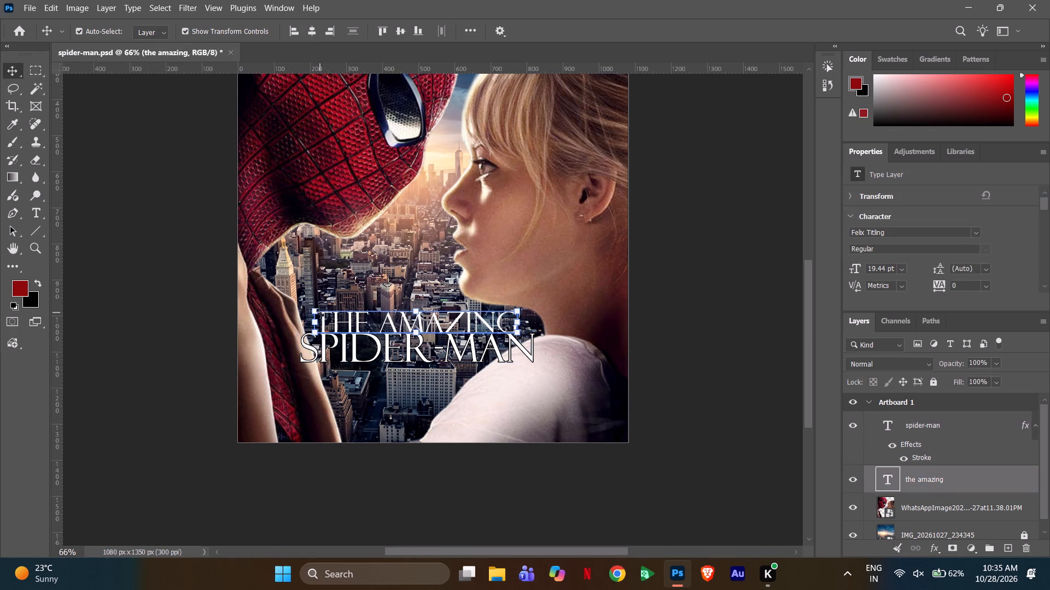
{"action": "left_click_drag", "start_coordinate": [317, 312], "coordinate": [355, 314]}
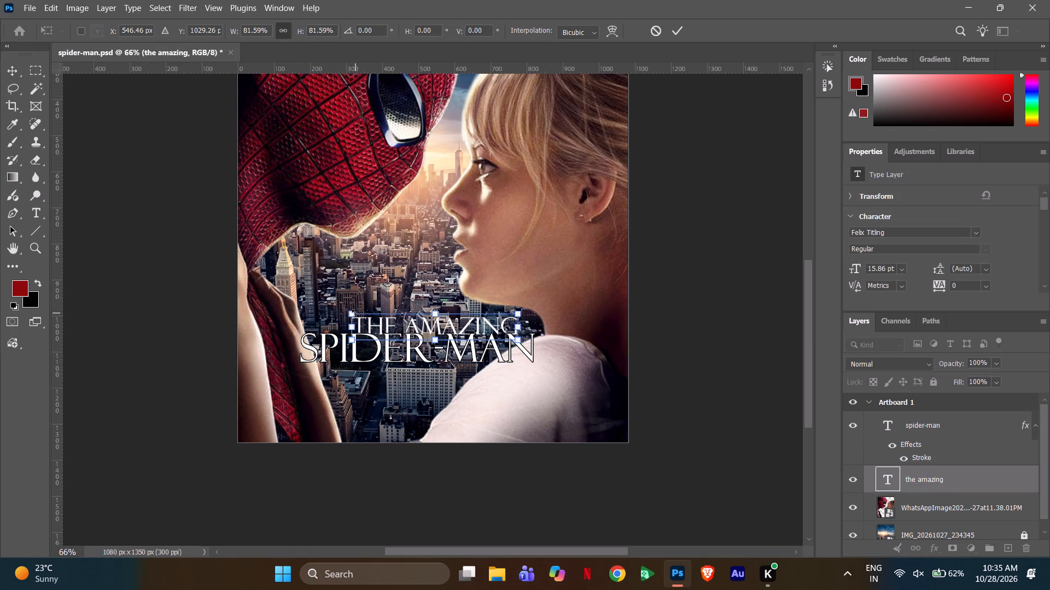
{"action": "left_click_drag", "start_coordinate": [413, 320], "coordinate": [404, 321]}
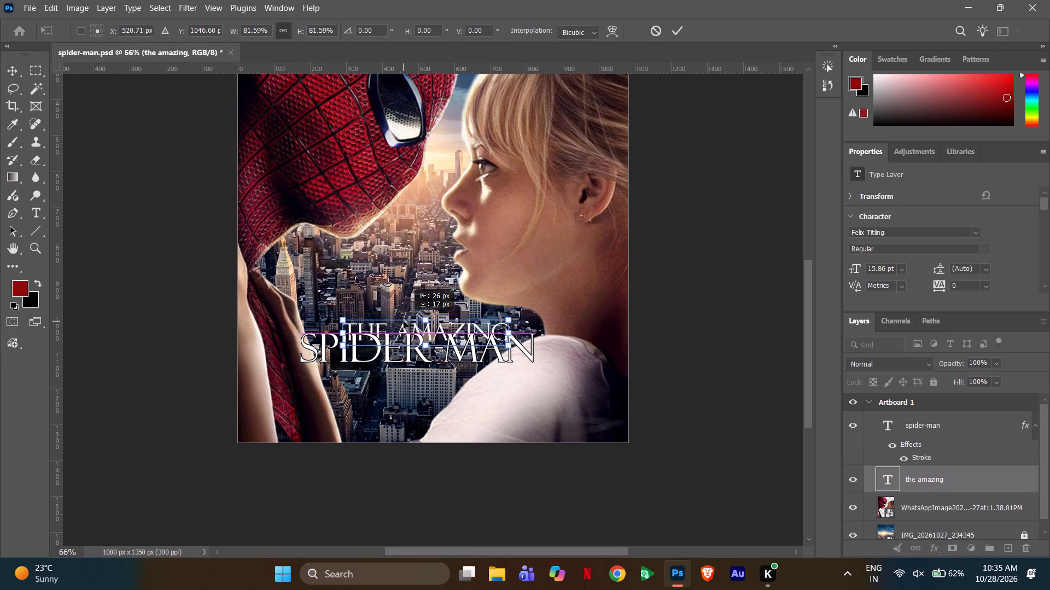
{"action": "left_click_drag", "start_coordinate": [404, 321], "coordinate": [401, 320]}
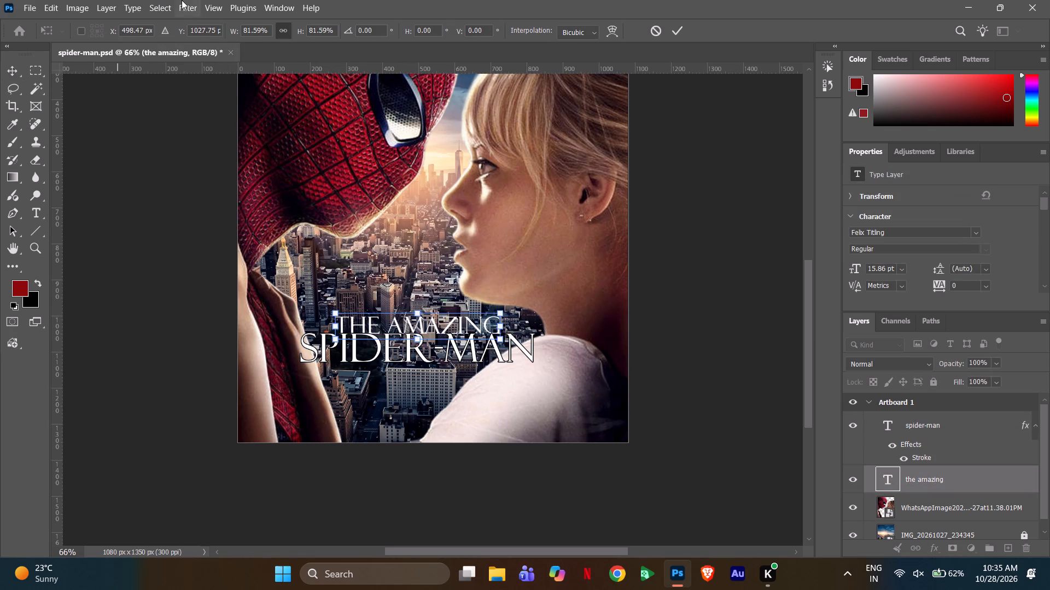
{"action": "left_click", "coordinate": [237, 2]}
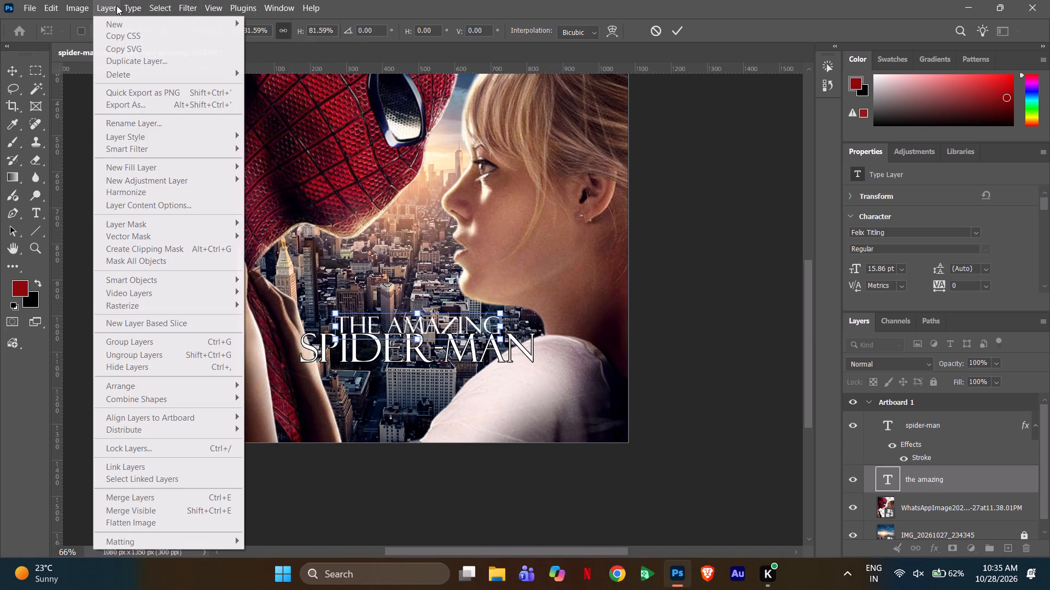
{"action": "left_click", "coordinate": [374, 117]}
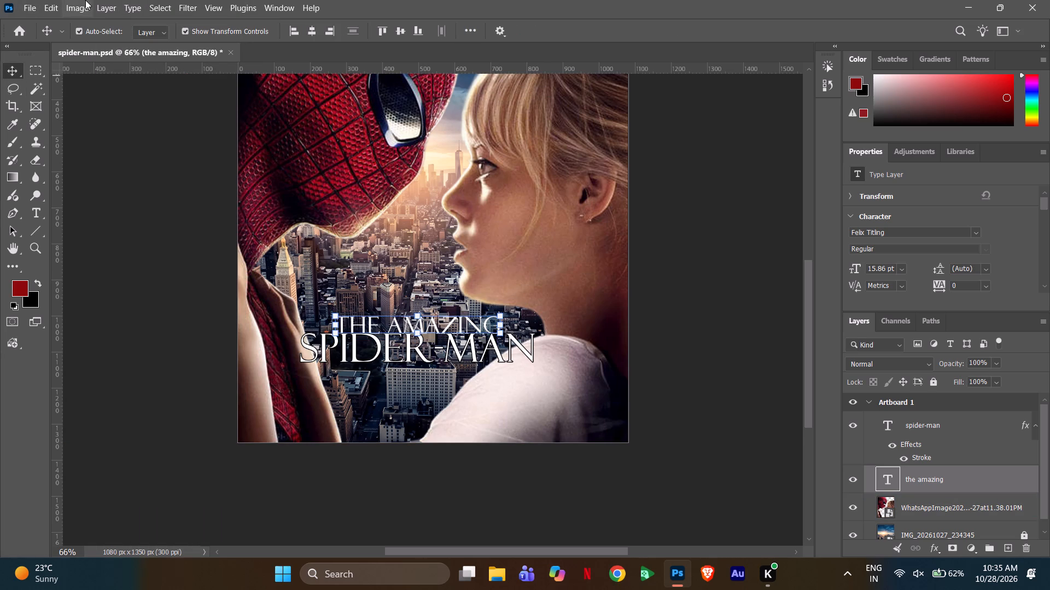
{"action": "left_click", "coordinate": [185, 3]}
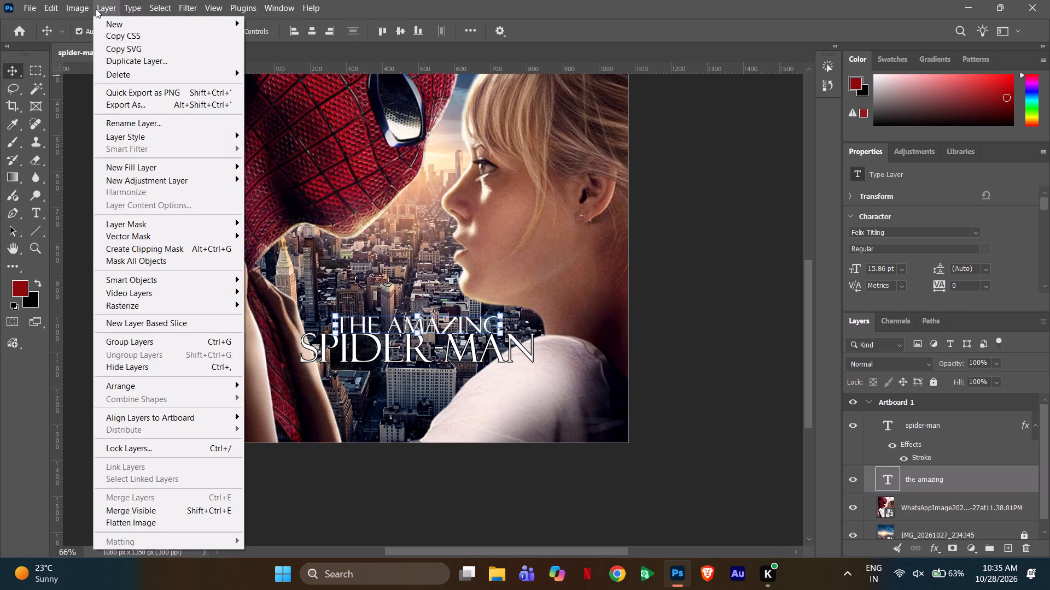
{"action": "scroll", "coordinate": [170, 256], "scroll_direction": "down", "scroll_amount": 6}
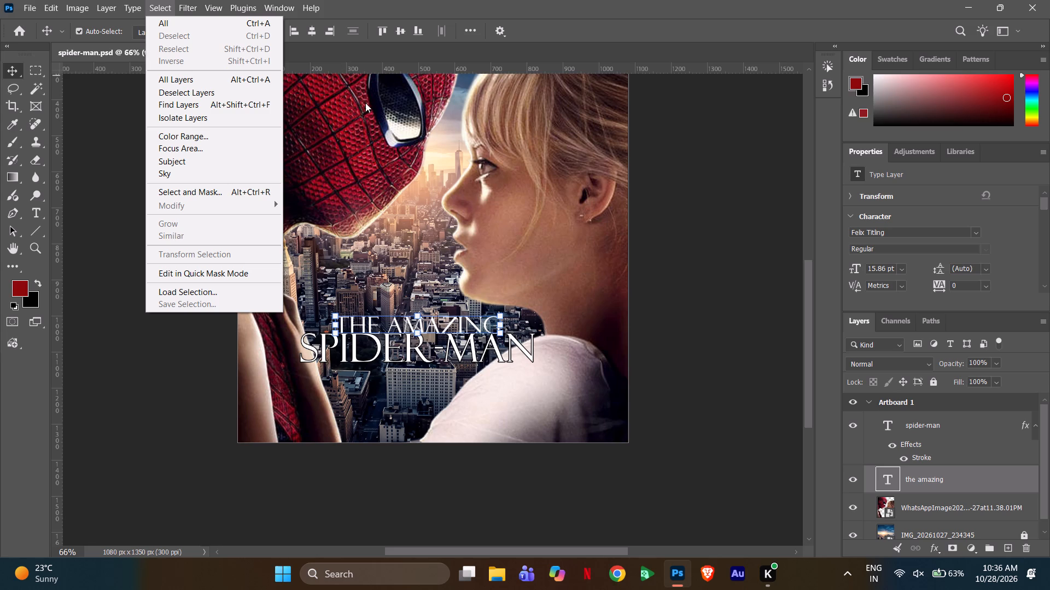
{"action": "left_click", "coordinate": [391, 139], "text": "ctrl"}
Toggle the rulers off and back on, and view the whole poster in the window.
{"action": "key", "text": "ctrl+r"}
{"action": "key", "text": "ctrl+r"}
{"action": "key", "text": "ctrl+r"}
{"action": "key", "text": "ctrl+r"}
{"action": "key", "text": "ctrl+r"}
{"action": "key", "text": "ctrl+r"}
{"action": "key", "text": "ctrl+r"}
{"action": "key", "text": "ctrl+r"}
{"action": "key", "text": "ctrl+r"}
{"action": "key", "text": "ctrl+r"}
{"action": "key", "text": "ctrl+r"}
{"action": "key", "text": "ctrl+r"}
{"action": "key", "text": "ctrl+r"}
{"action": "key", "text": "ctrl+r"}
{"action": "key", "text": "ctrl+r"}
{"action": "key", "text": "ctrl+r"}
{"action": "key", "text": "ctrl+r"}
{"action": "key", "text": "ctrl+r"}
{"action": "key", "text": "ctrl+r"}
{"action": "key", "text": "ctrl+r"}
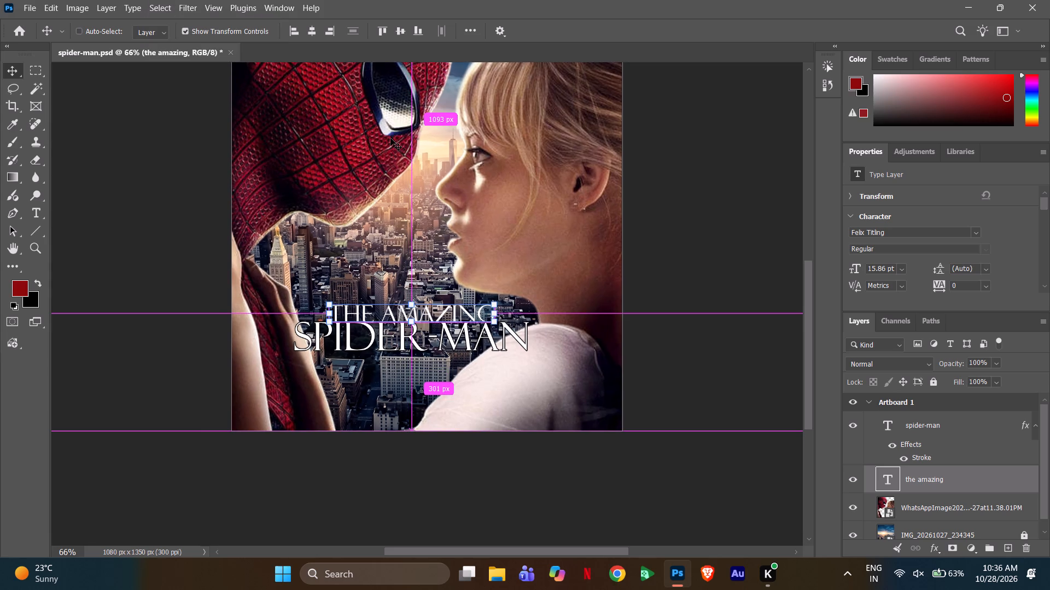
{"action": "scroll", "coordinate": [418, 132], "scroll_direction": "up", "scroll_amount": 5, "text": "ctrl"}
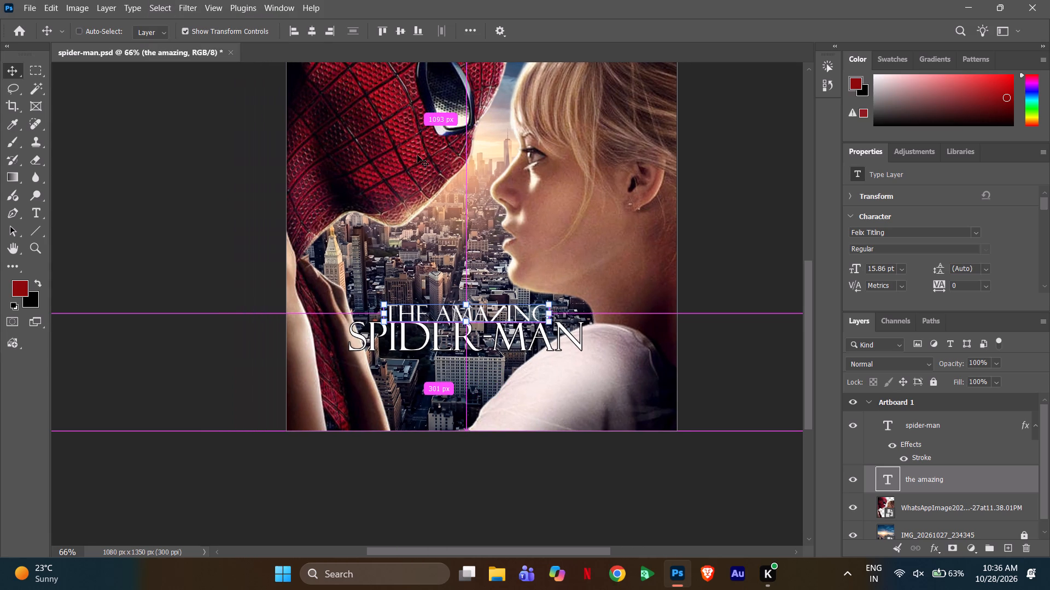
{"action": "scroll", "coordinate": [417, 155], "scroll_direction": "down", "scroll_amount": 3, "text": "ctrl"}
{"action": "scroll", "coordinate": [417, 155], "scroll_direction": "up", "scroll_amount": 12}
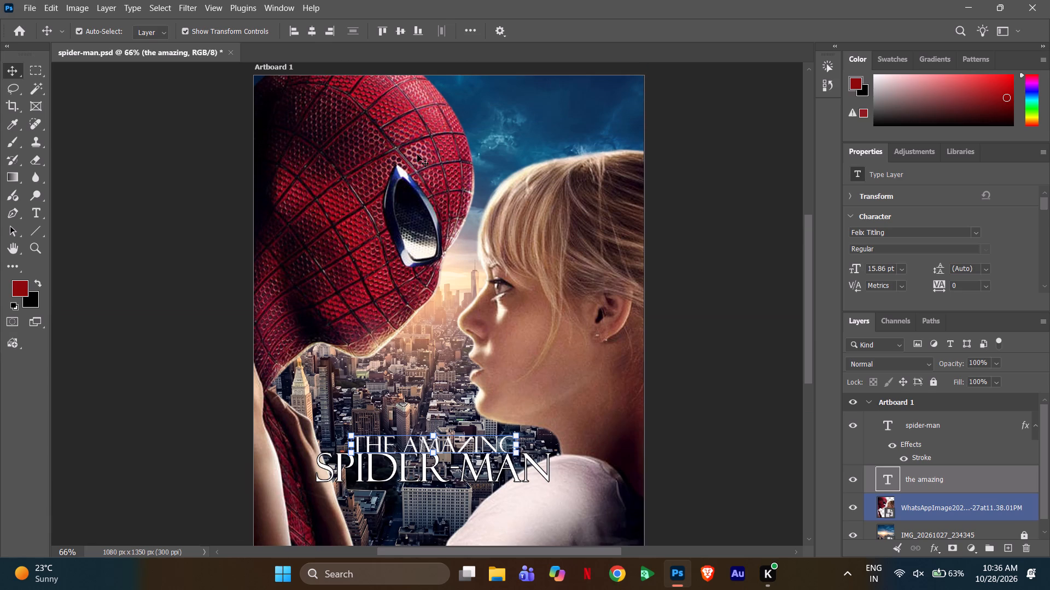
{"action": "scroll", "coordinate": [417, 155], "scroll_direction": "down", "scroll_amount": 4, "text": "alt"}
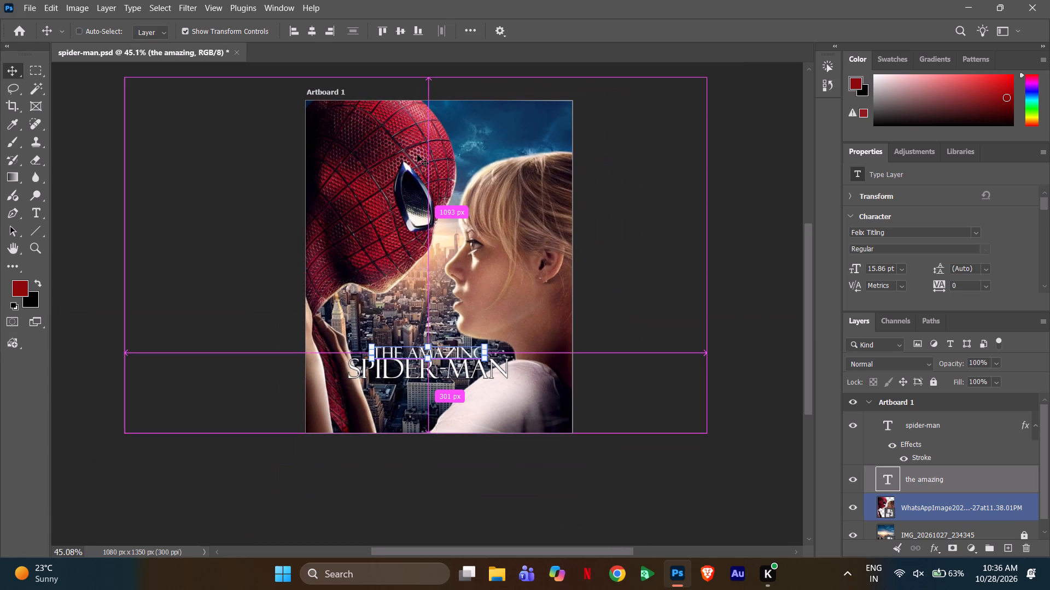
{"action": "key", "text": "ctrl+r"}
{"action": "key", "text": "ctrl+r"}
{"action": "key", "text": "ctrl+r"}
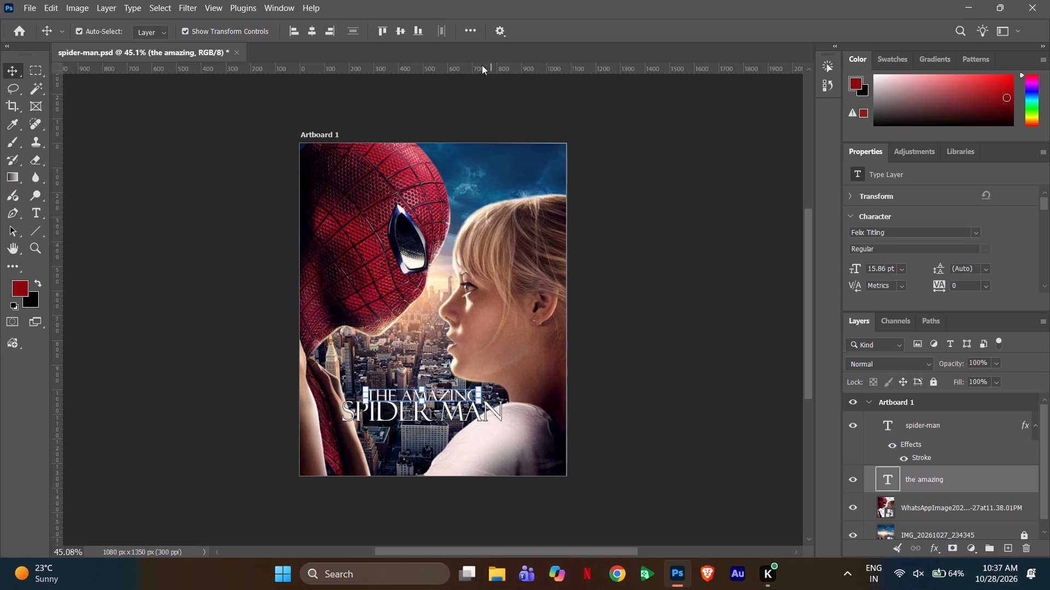
Add a horizontal guide across the poster title at about Y 1050 px.
{"action": "left_click_drag", "start_coordinate": [476, 75], "coordinate": [476, 139]}
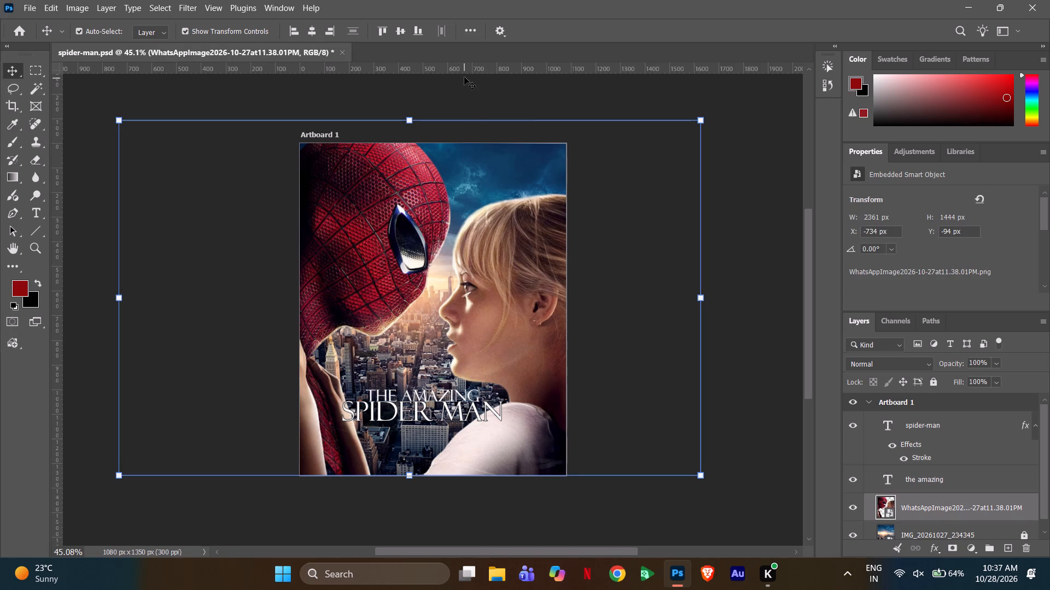
{"action": "left_click_drag", "start_coordinate": [462, 71], "coordinate": [454, 186]}
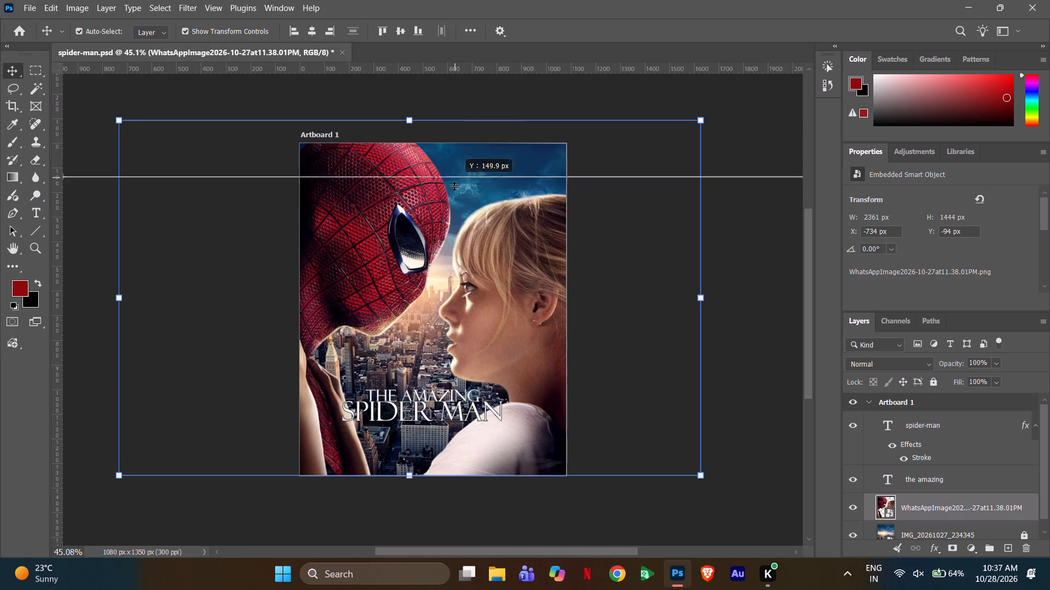
{"action": "left_click_drag", "start_coordinate": [454, 186], "coordinate": [430, 403]}
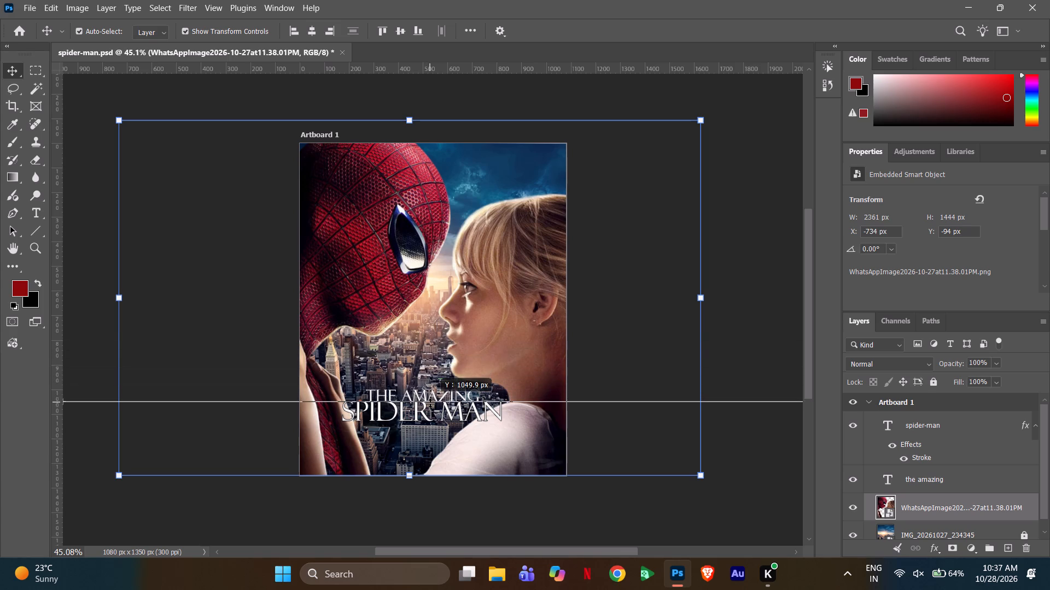
{"action": "left_click_drag", "start_coordinate": [430, 403], "coordinate": [430, 402]}
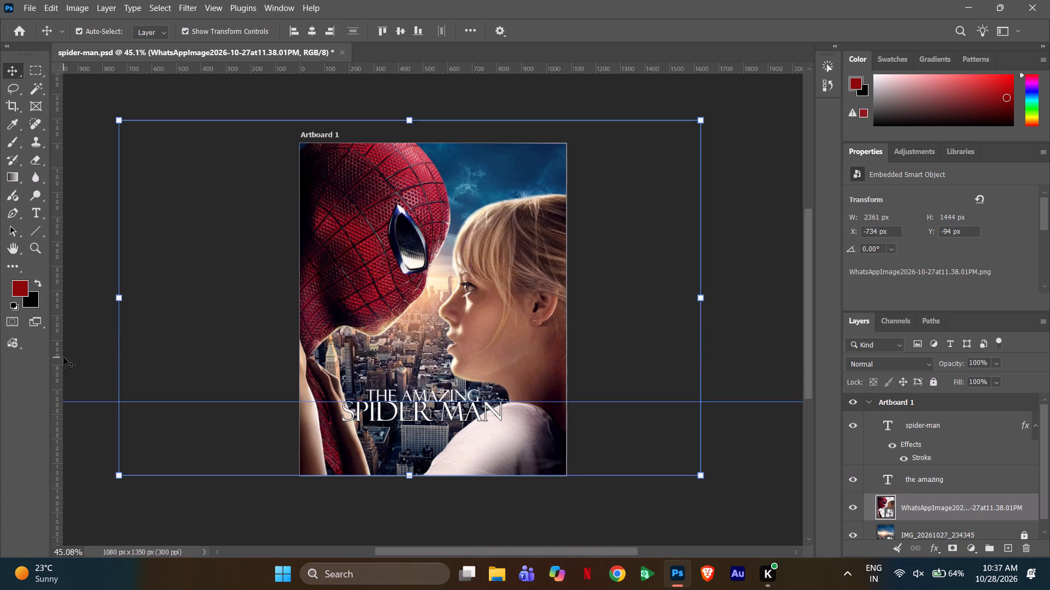
Add a vertical guide just inside the poster's left edge, to the left of the title, and deselect all layers.
{"action": "left_click_drag", "start_coordinate": [62, 357], "coordinate": [304, 379]}
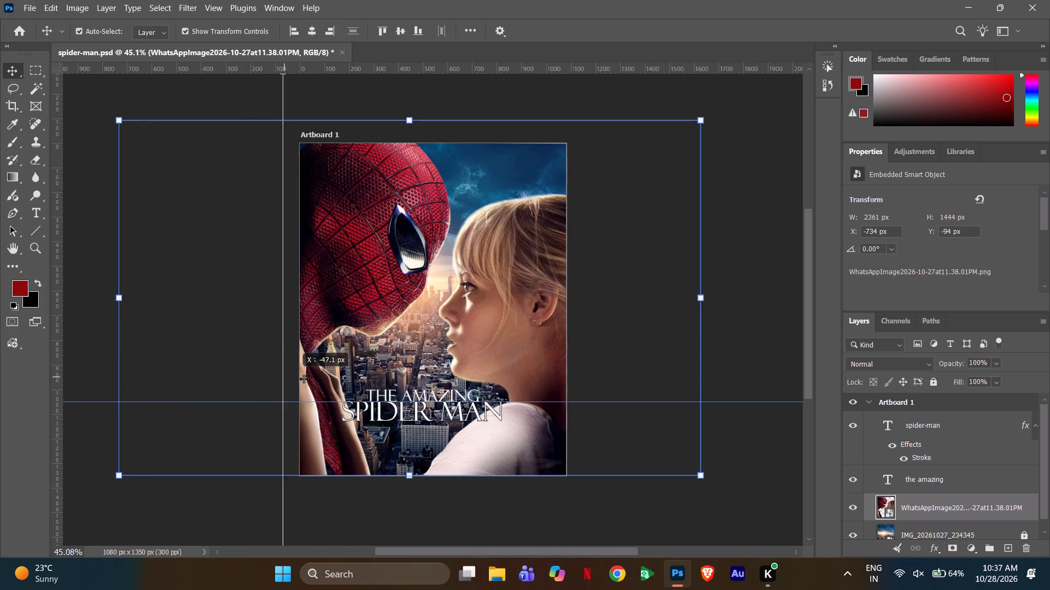
{"action": "left_click_drag", "start_coordinate": [304, 379], "coordinate": [321, 387]}
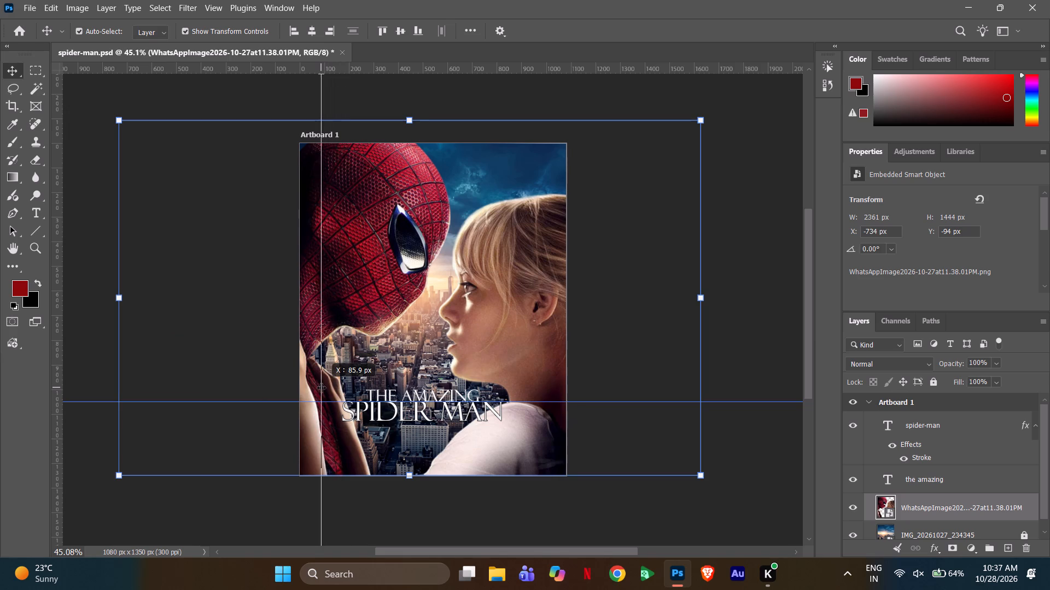
{"action": "left_click_drag", "start_coordinate": [321, 387], "coordinate": [317, 388]}
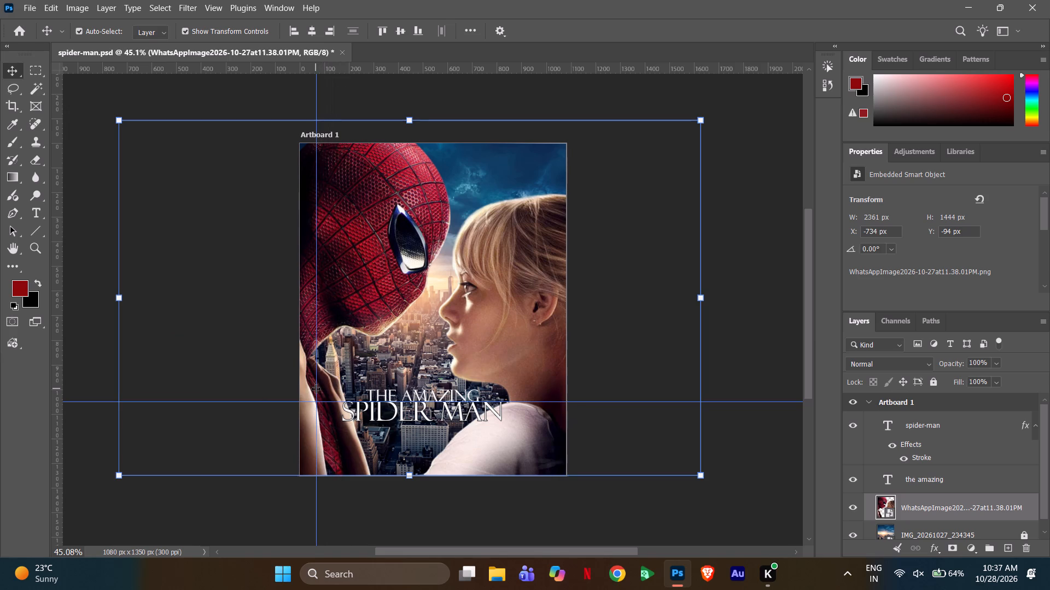
{"action": "left_click", "coordinate": [791, 317]}
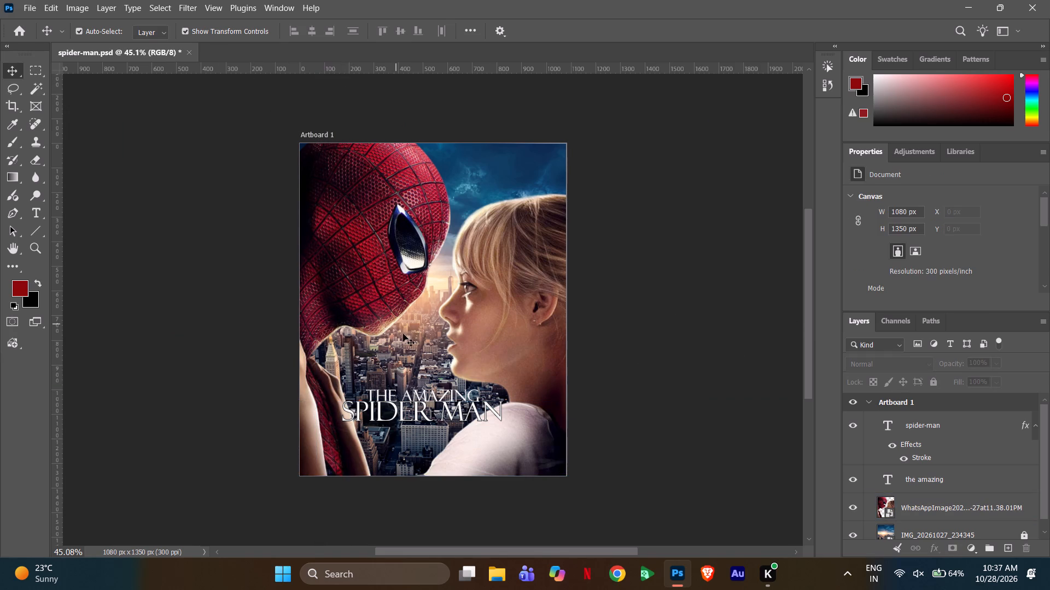
{"action": "scroll", "coordinate": [403, 334], "scroll_direction": "up", "scroll_amount": 5}
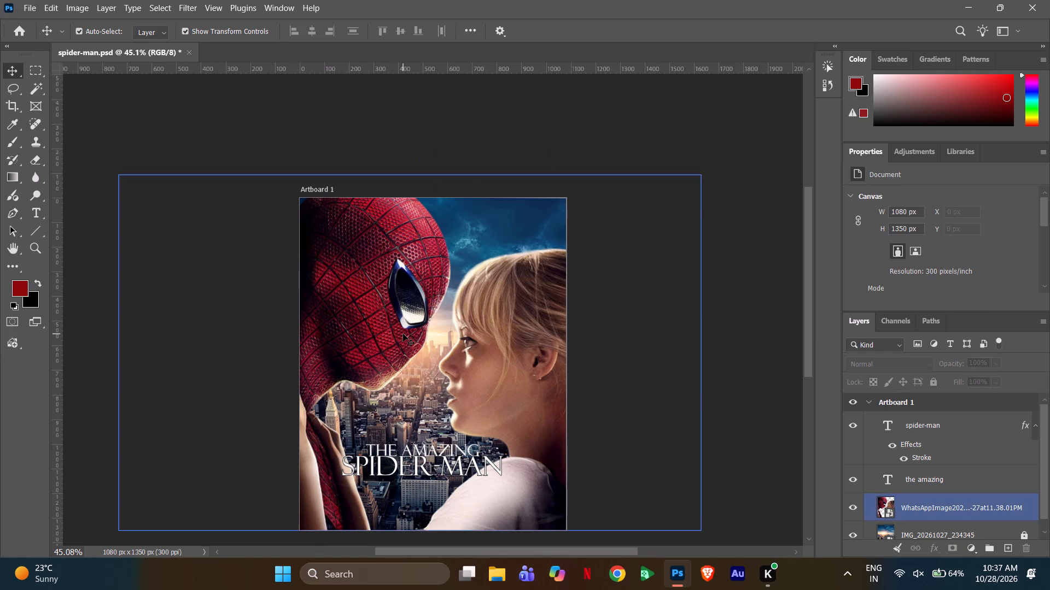
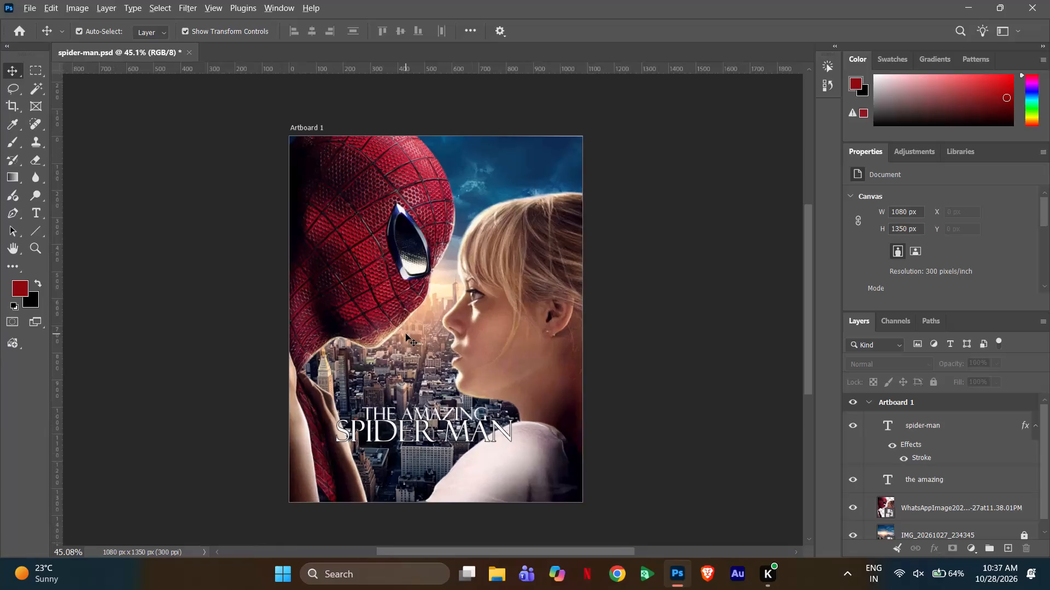
Nudge the "the amazing" text slightly upward to open a small gap above "spider-man".
{"action": "scroll", "coordinate": [406, 334], "scroll_direction": "up", "scroll_amount": 5, "text": "alt"}
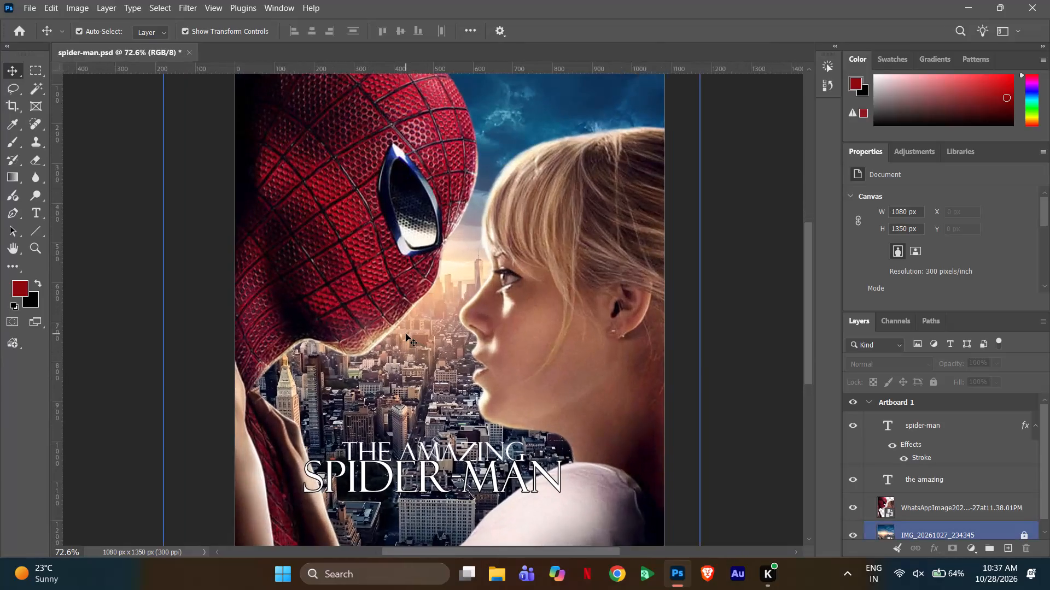
{"action": "scroll", "coordinate": [406, 333], "scroll_direction": "up", "scroll_amount": 4, "text": "alt"}
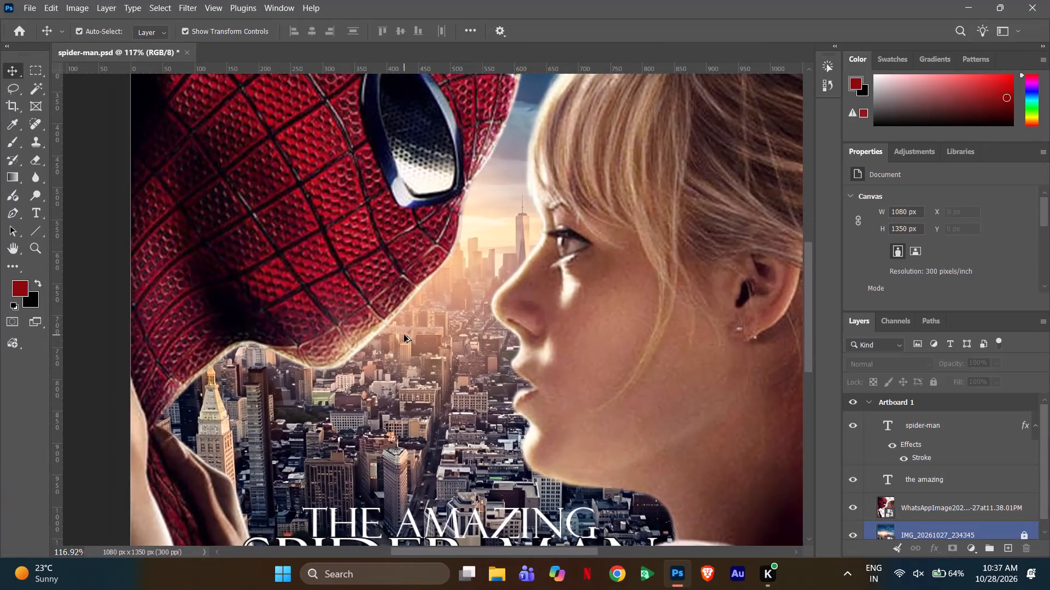
{"action": "scroll", "coordinate": [404, 335], "scroll_direction": "down", "scroll_amount": 9}
{"action": "scroll", "coordinate": [400, 406], "scroll_direction": "down", "scroll_amount": 2}
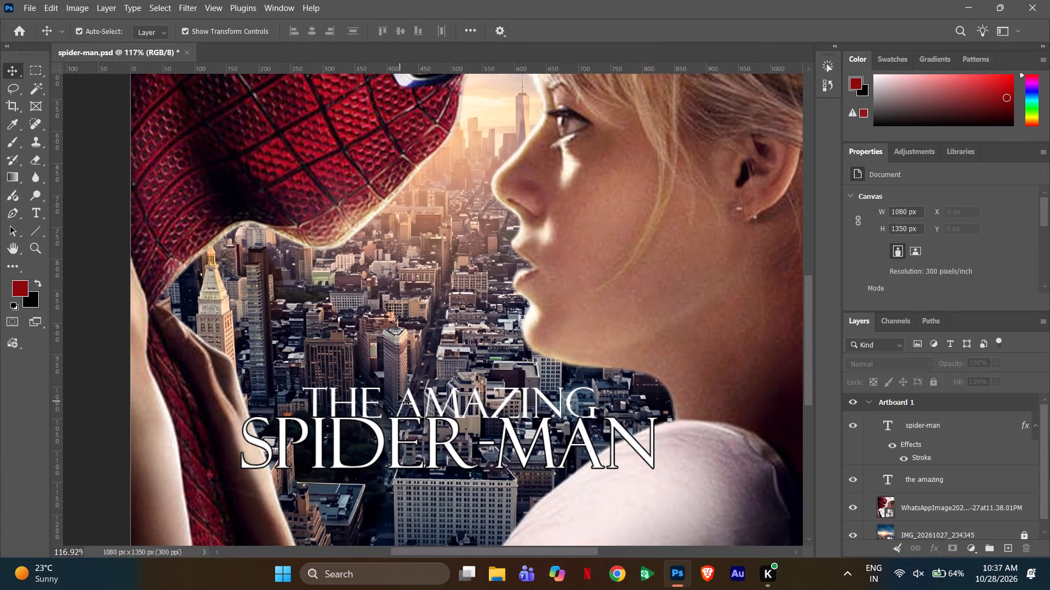
{"action": "left_click", "coordinate": [359, 393]}
{"action": "left_click_drag", "start_coordinate": [359, 393], "coordinate": [359, 387]}
{"action": "key", "text": "Up"}
{"action": "key", "text": "Up"}
{"action": "key", "text": "Up"}
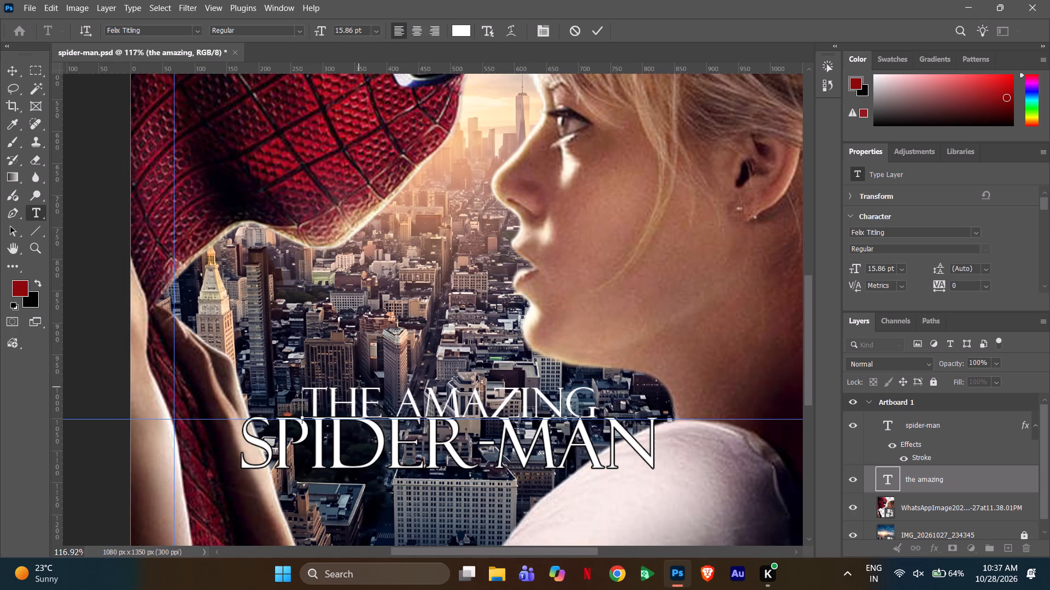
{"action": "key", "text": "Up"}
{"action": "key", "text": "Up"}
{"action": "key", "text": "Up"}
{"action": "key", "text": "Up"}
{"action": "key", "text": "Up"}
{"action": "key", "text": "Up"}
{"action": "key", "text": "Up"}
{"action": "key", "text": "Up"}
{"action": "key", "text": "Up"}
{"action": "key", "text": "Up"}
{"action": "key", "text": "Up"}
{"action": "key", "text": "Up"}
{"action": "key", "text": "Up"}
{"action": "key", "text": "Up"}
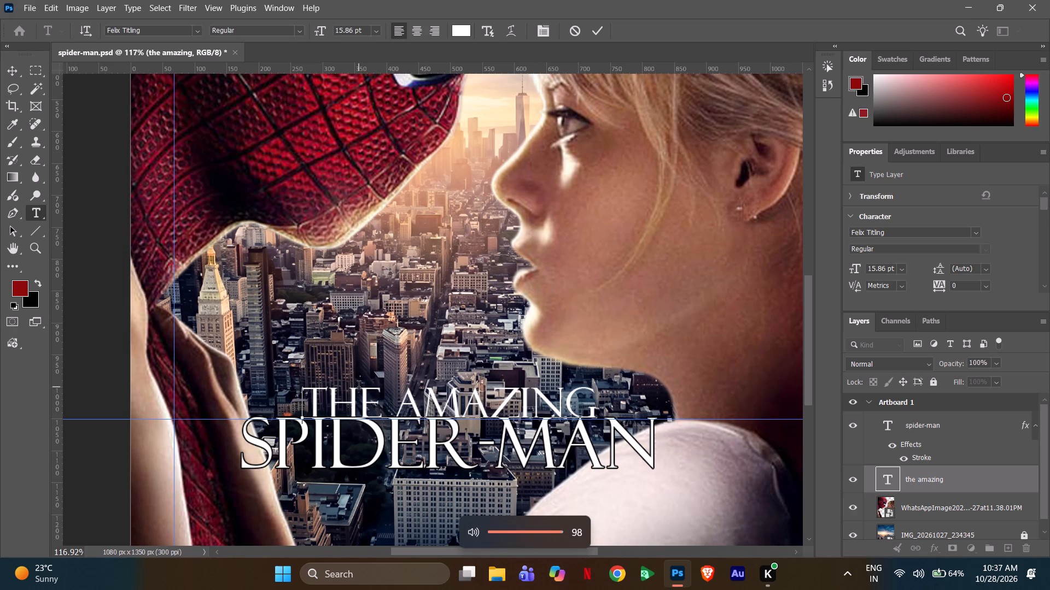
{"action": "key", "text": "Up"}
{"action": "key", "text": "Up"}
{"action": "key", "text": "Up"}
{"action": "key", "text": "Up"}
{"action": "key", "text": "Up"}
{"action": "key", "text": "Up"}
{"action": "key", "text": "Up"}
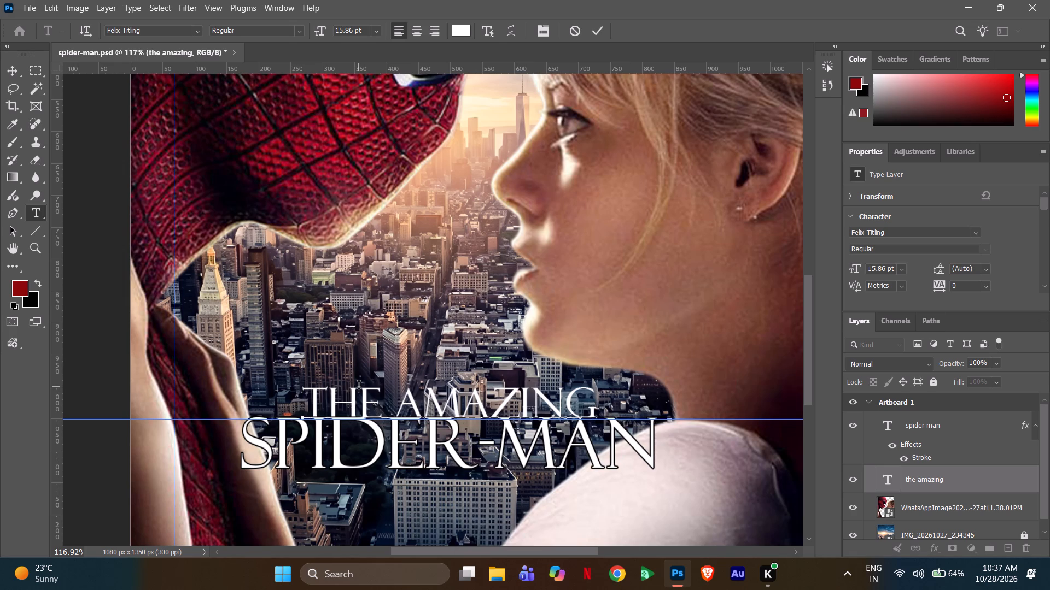
Nudge the "the amazing" text layer up a few pixels to widen the gap above "spider-man".
{"action": "left_click", "coordinate": [7, 69]}
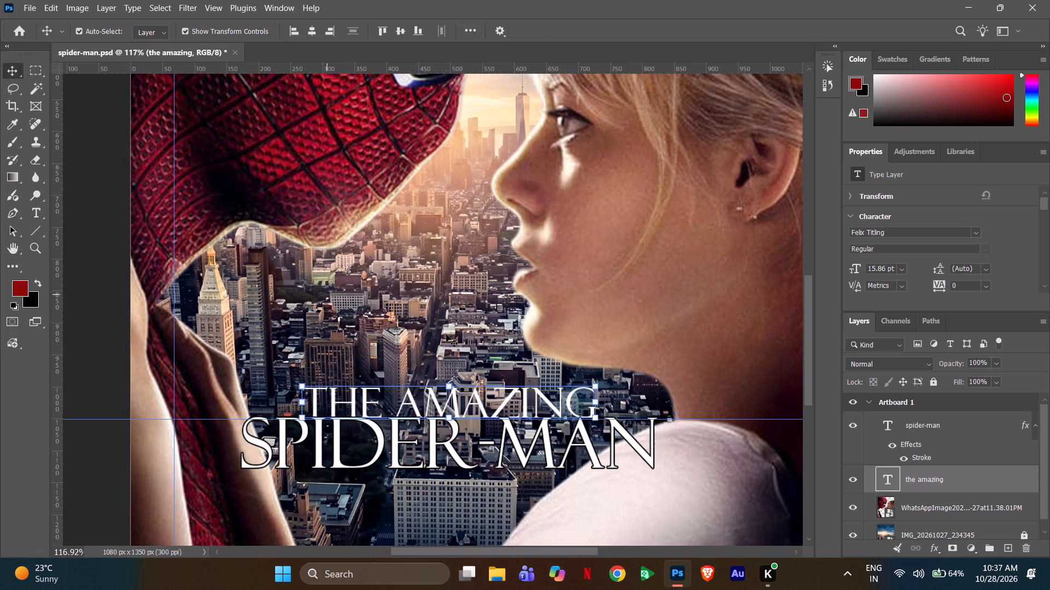
{"action": "left_click", "coordinate": [508, 405]}
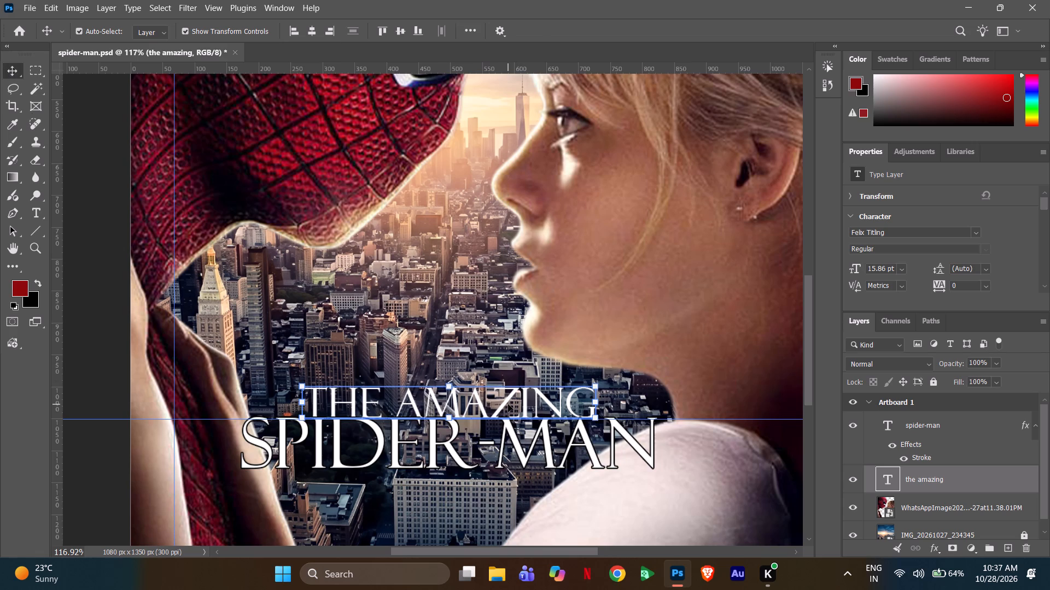
{"action": "key", "text": "Up"}
{"action": "key", "text": "Up"}
{"action": "key", "text": "Up"}
{"action": "key", "text": "Up"}
{"action": "key", "text": "Up"}
{"action": "key", "text": "Up"}
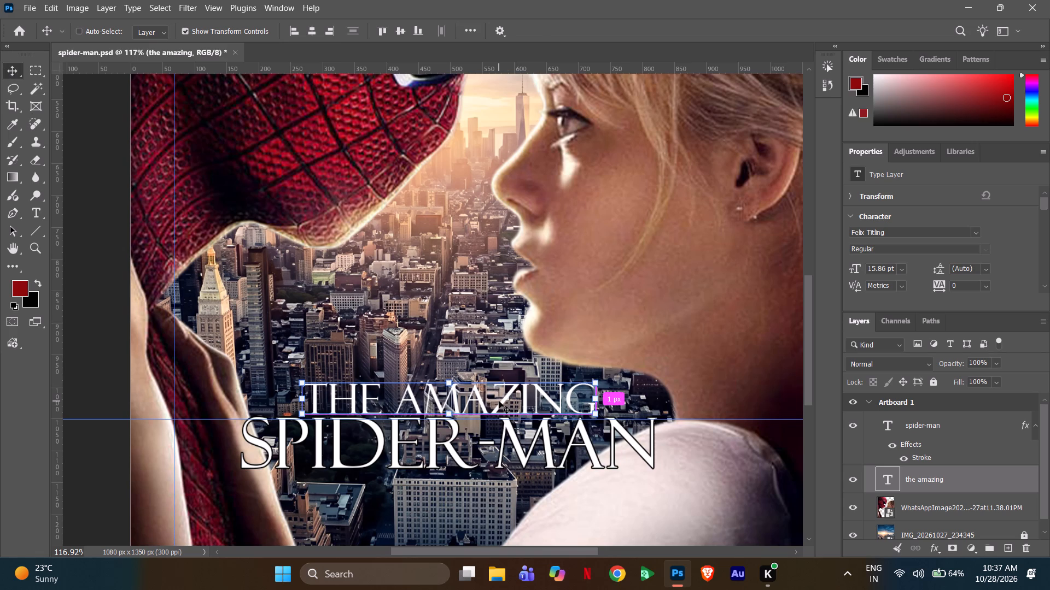
{"action": "key", "text": "ctrl+d"}
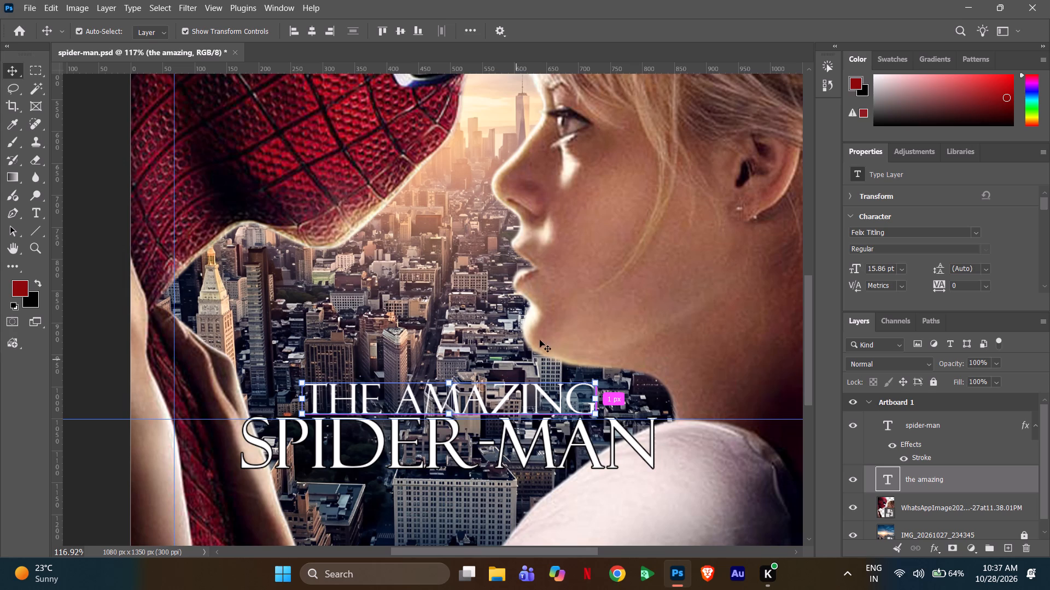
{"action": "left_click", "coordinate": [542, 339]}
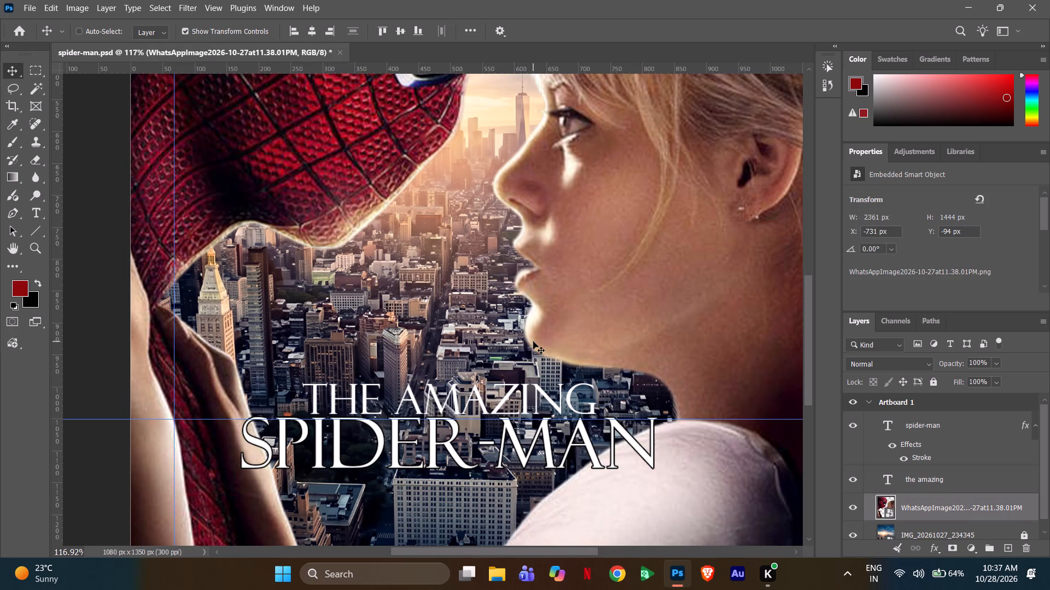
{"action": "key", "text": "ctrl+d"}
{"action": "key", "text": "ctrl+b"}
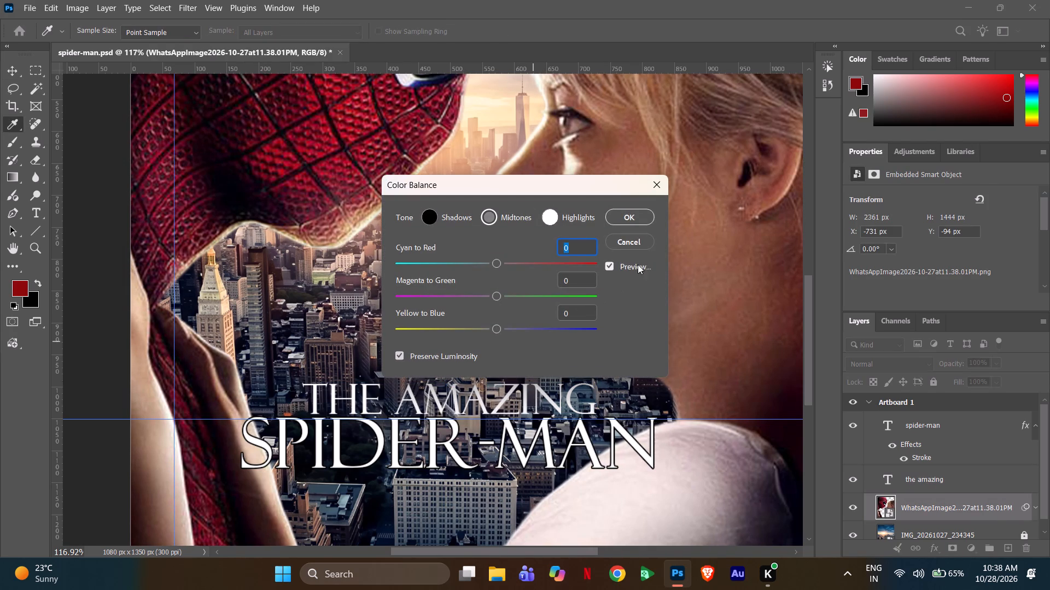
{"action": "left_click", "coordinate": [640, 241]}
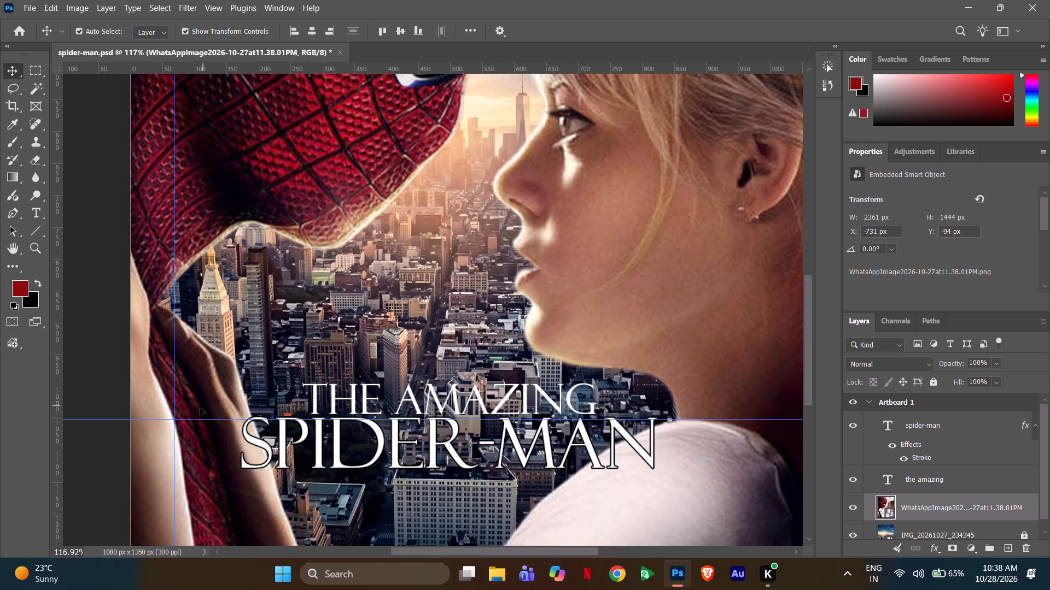
Remove the horizontal guide that crosses the poster title.
{"action": "left_click_drag", "start_coordinate": [193, 420], "coordinate": [353, 0]}
Remove the horizontal guide through the title and the vertical guide near the poster's left edge.
{"action": "left_click_drag", "start_coordinate": [353, 0], "coordinate": [375, 0]}
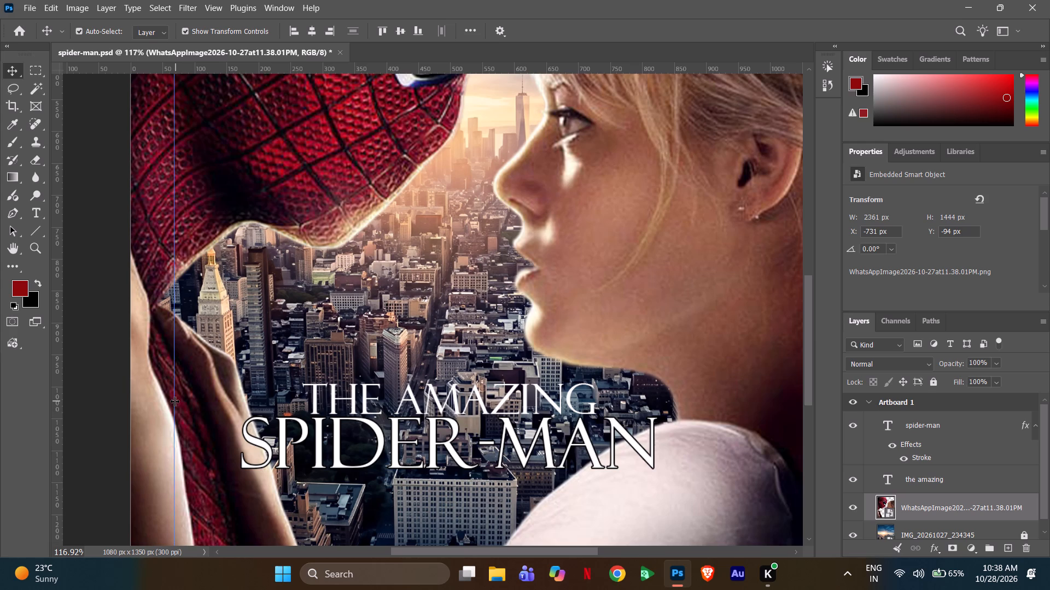
{"action": "left_click_drag", "start_coordinate": [174, 401], "coordinate": [0, 441]}
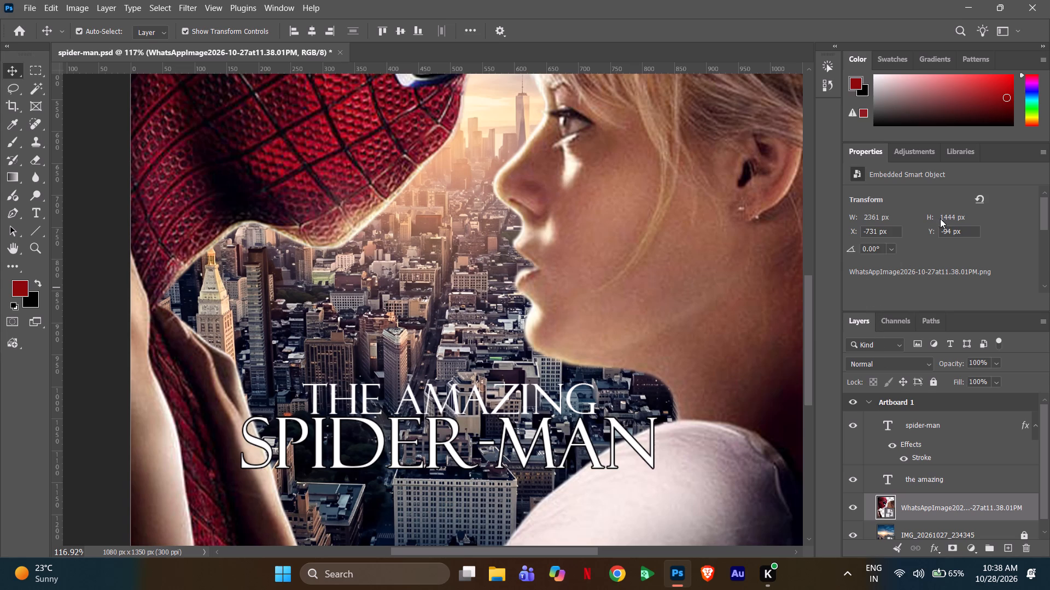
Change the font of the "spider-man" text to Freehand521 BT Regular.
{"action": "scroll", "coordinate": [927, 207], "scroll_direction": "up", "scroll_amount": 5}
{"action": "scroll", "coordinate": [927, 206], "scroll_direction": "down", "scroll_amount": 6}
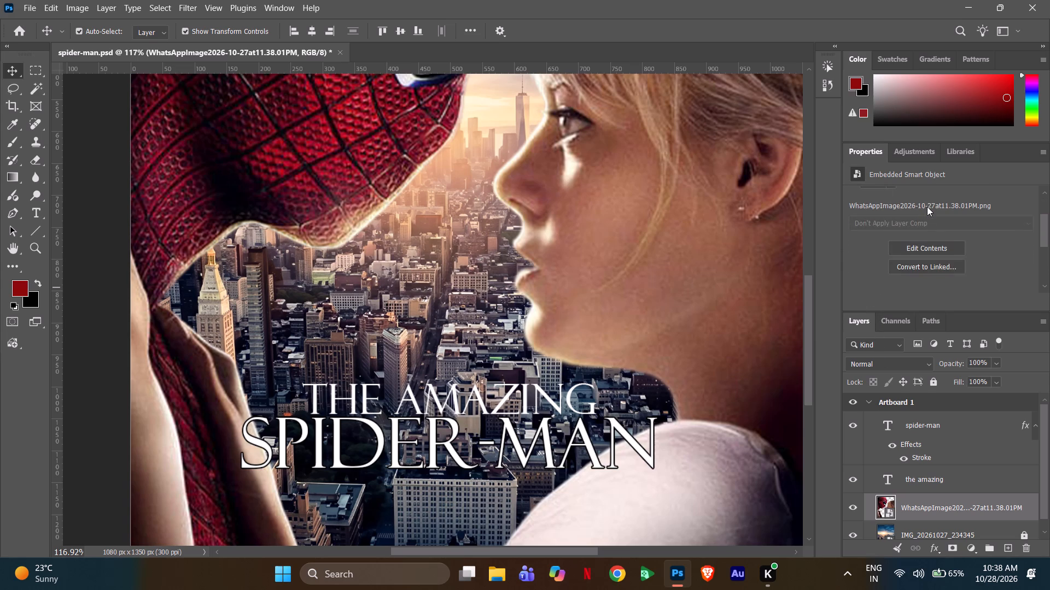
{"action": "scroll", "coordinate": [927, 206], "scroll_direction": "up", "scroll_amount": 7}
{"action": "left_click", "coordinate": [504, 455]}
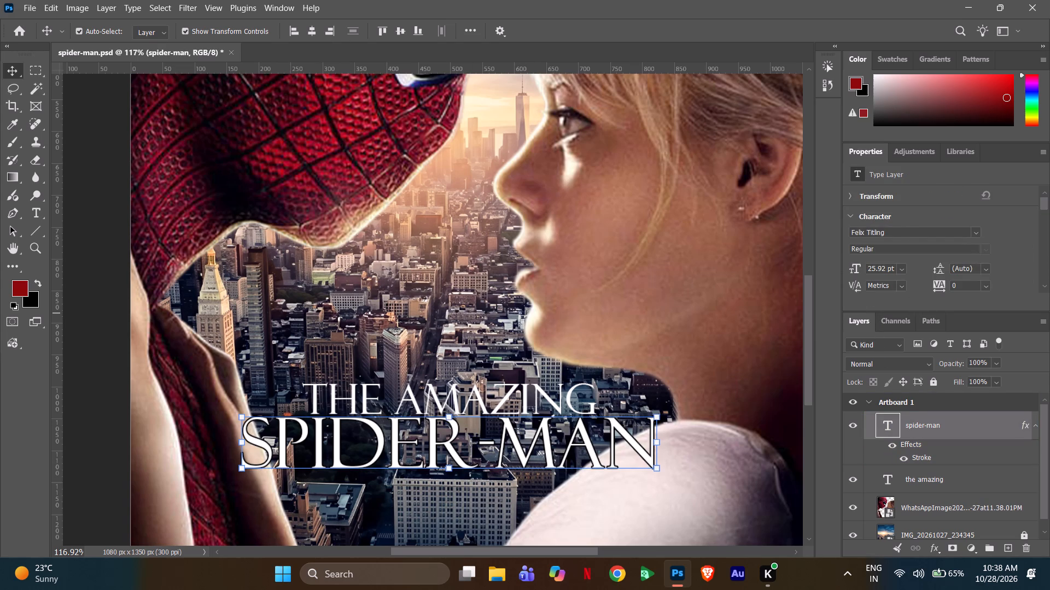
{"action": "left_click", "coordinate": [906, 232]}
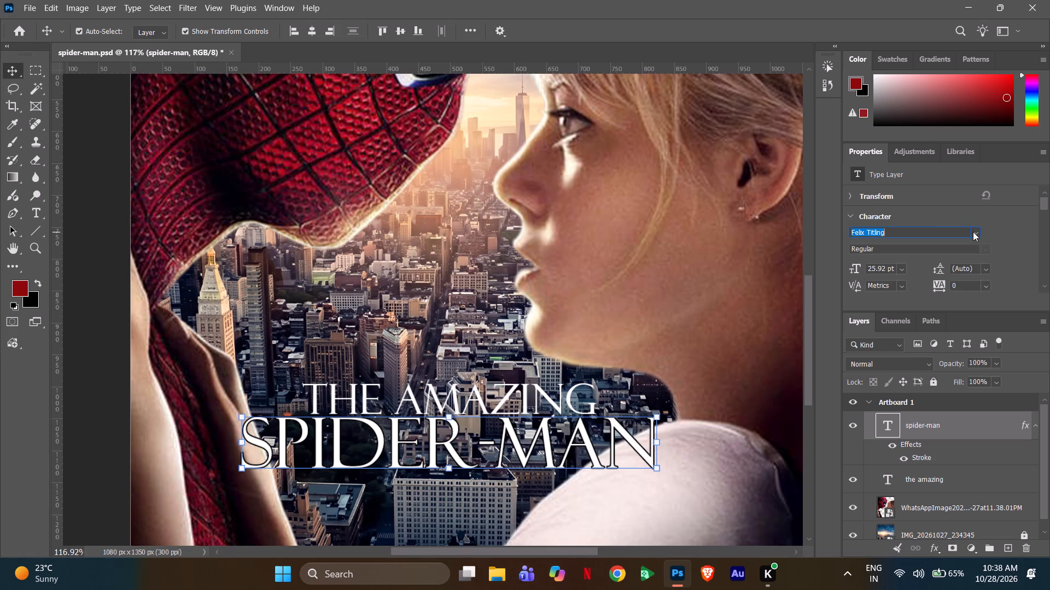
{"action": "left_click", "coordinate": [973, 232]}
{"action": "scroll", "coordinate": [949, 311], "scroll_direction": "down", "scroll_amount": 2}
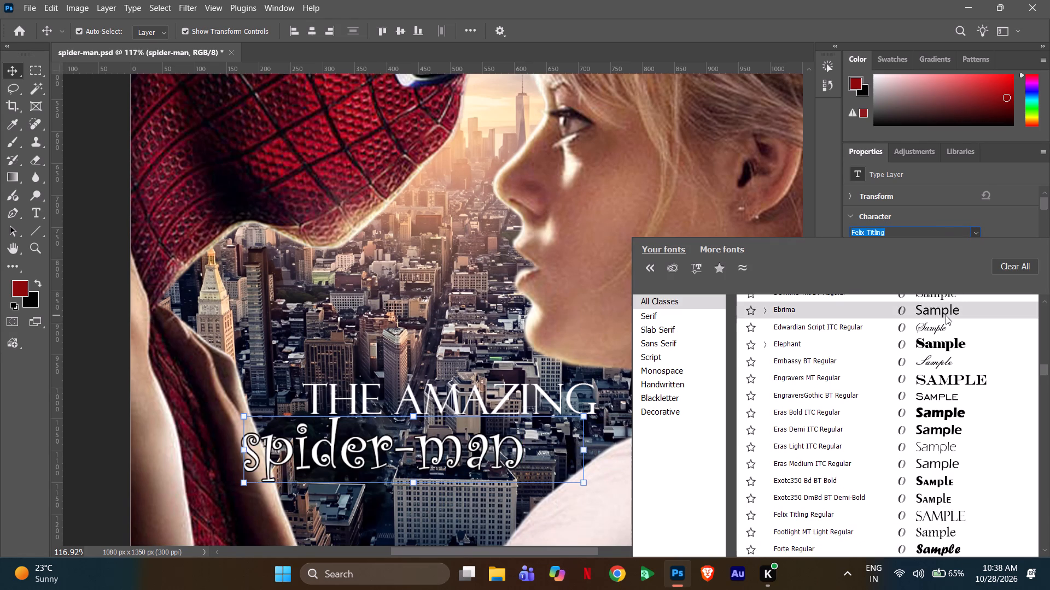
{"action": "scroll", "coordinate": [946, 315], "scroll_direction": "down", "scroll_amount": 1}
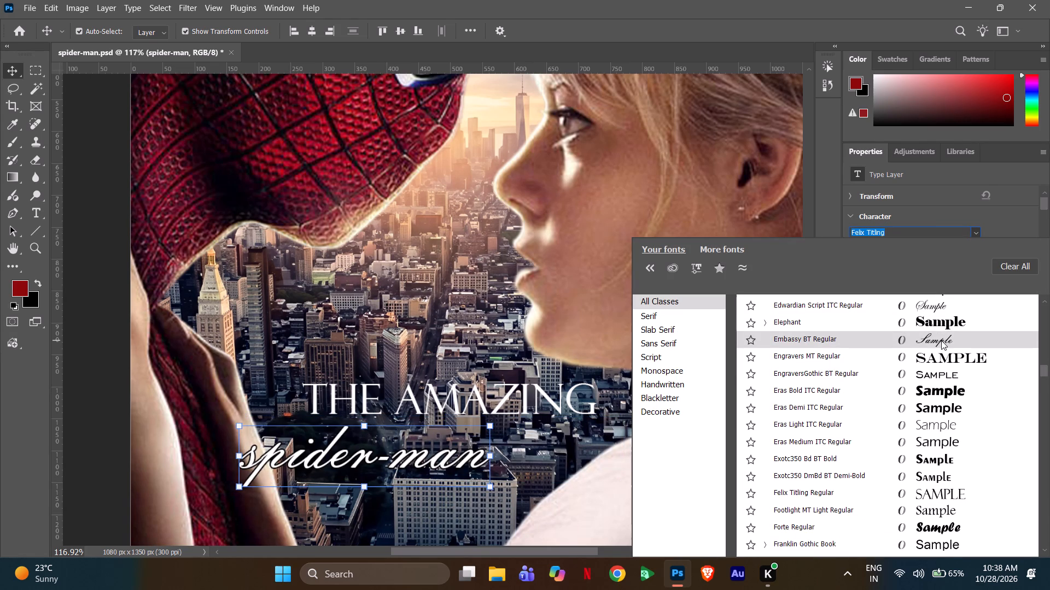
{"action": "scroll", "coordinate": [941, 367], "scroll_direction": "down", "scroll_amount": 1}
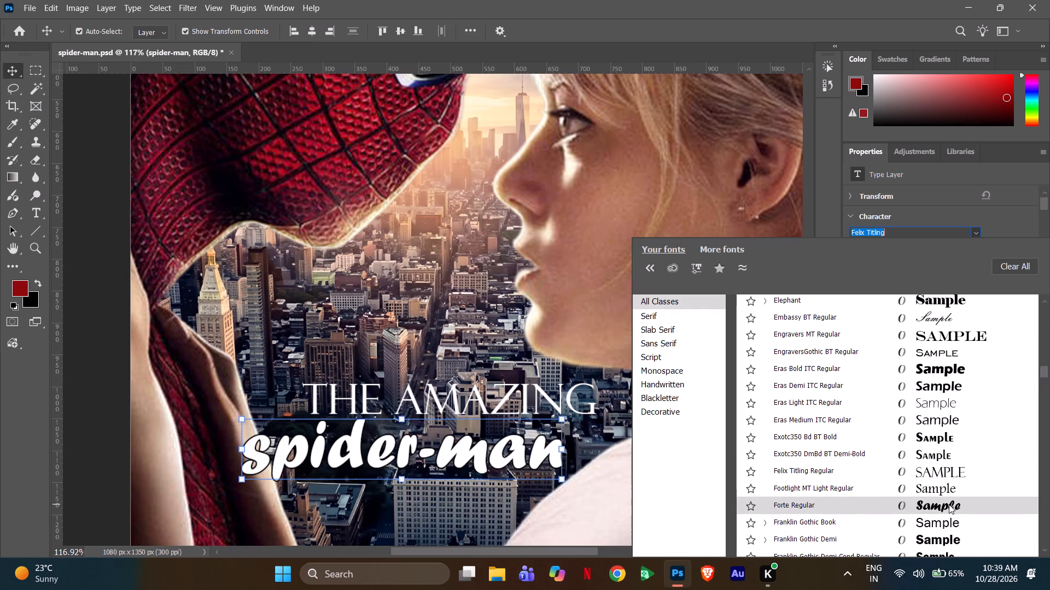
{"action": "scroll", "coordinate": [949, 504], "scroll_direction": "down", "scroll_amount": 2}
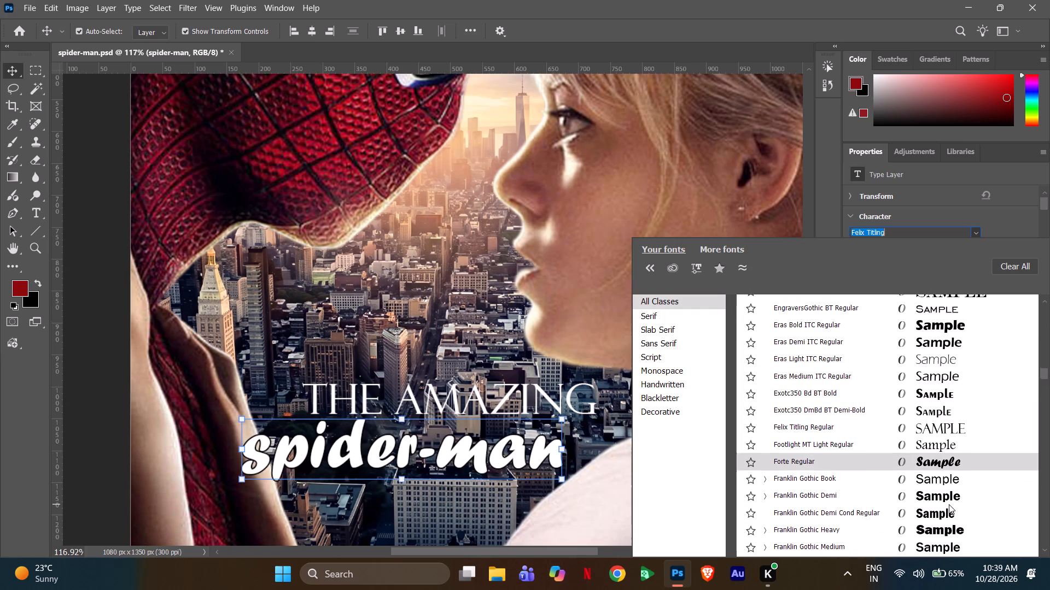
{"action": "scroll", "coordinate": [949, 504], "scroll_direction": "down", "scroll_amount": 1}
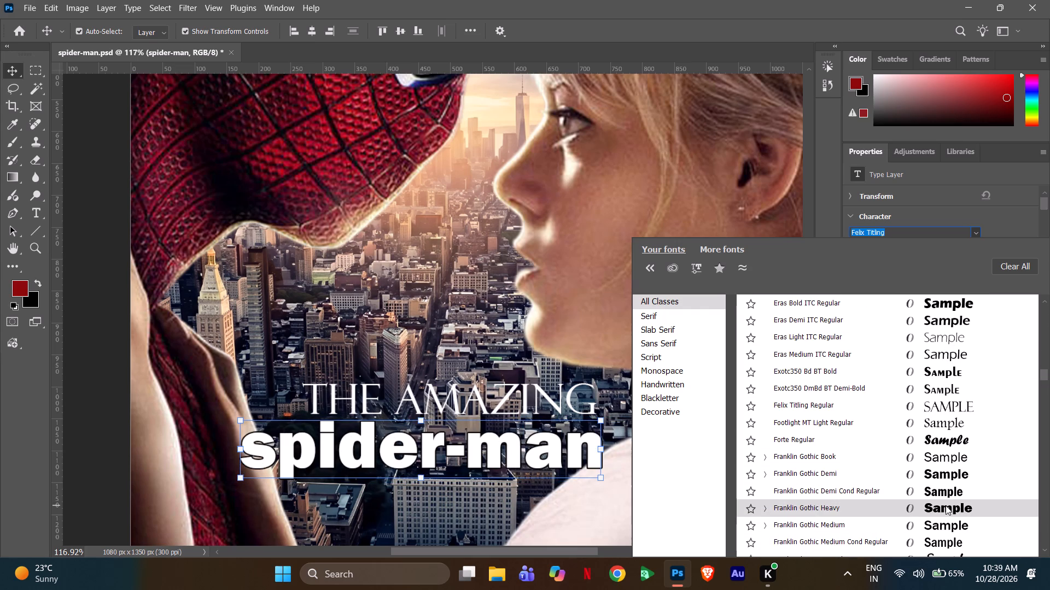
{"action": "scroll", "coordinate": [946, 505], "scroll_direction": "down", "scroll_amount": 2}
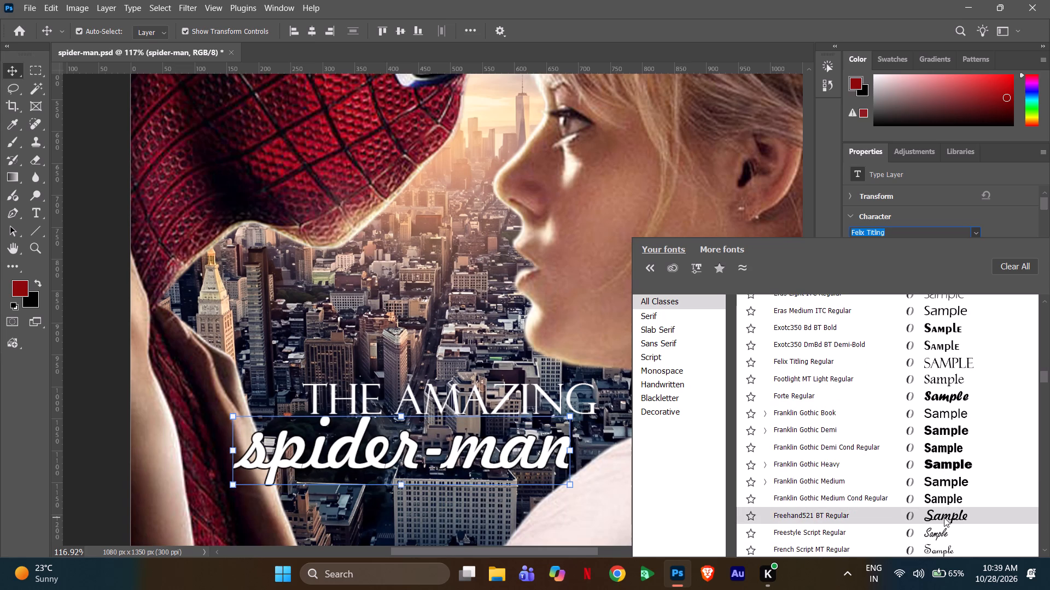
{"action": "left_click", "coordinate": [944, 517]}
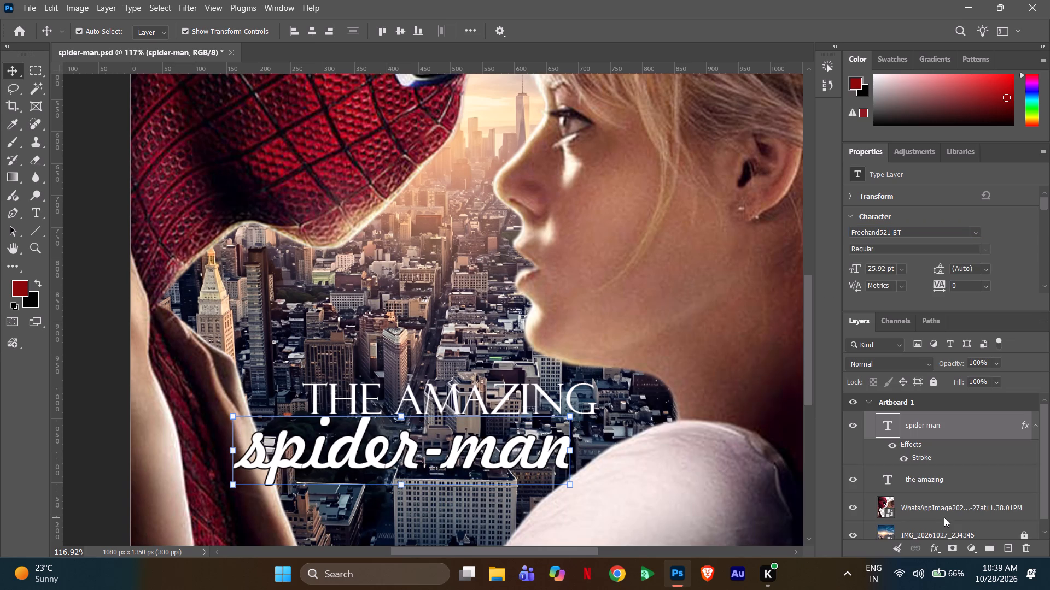
Look through the font style, character and paragraph properties of the "spider-man" text.
{"action": "left_click", "coordinate": [985, 249]}
{"action": "left_click", "coordinate": [964, 247]}
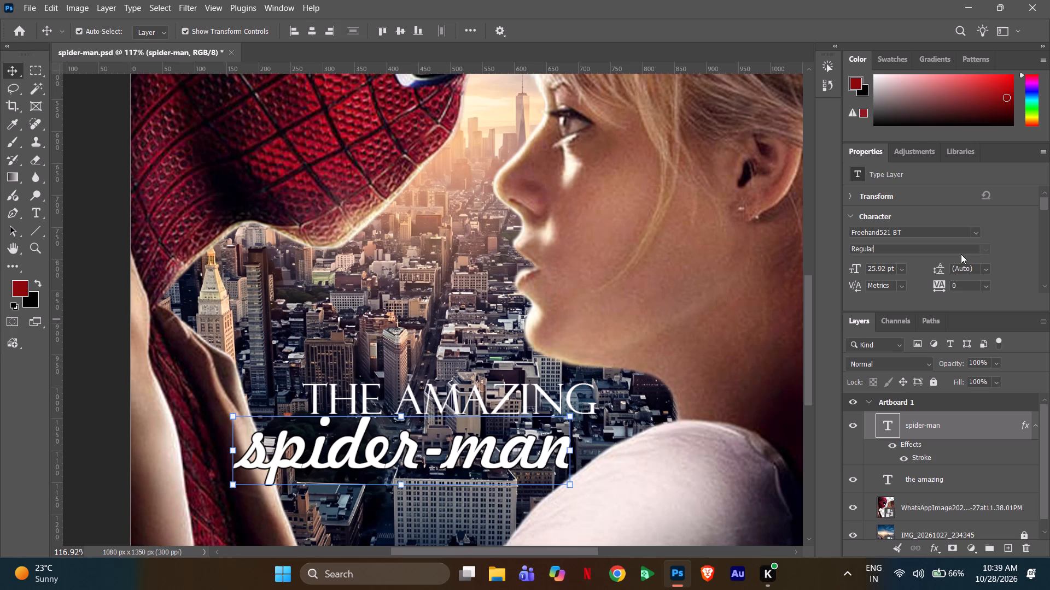
{"action": "left_click", "coordinate": [962, 250]}
{"action": "scroll", "coordinate": [975, 239], "scroll_direction": "down", "scroll_amount": 3}
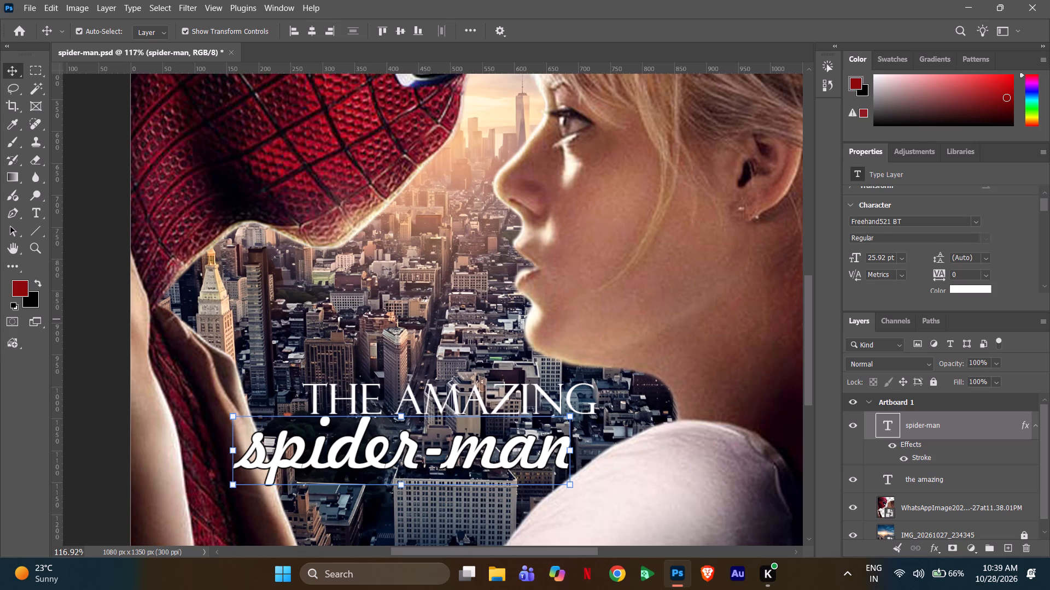
{"action": "scroll", "coordinate": [975, 239], "scroll_direction": "down", "scroll_amount": 18}
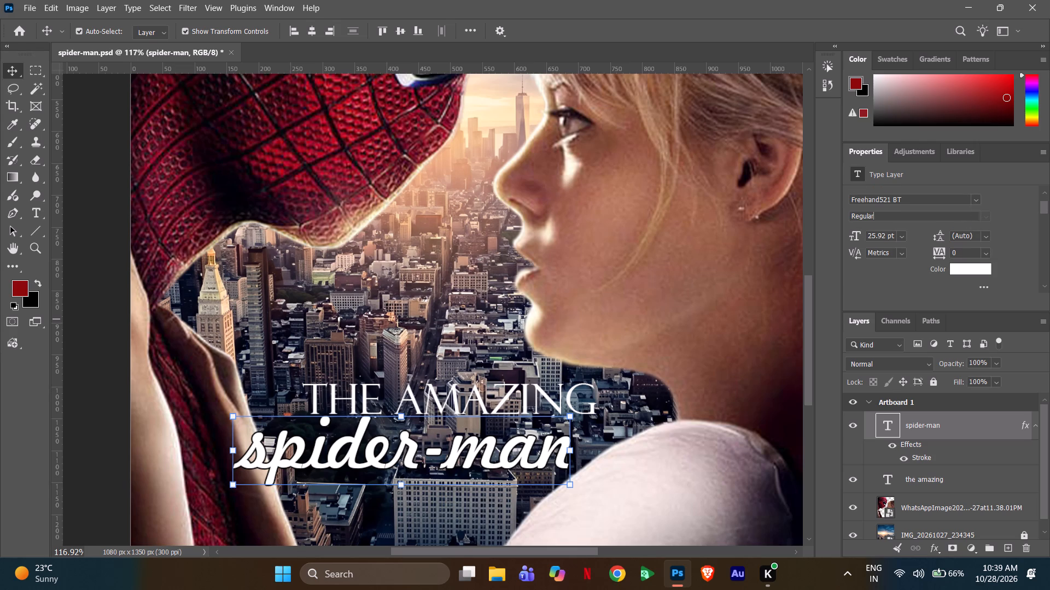
{"action": "scroll", "coordinate": [963, 251], "scroll_direction": "down", "scroll_amount": 6}
{"action": "scroll", "coordinate": [1005, 234], "scroll_direction": "down", "scroll_amount": 12}
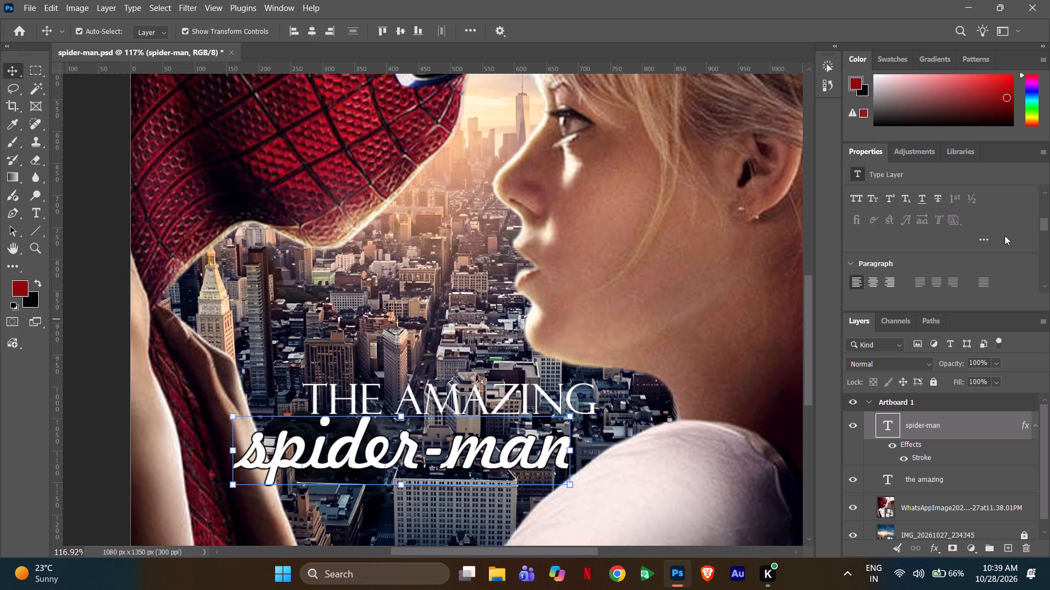
{"action": "scroll", "coordinate": [1001, 238], "scroll_direction": "down", "scroll_amount": 18}
{"action": "scroll", "coordinate": [1000, 239], "scroll_direction": "down", "scroll_amount": 8}
{"action": "scroll", "coordinate": [1000, 239], "scroll_direction": "up", "scroll_amount": 1}
{"action": "scroll", "coordinate": [1000, 239], "scroll_direction": "down", "scroll_amount": 1}
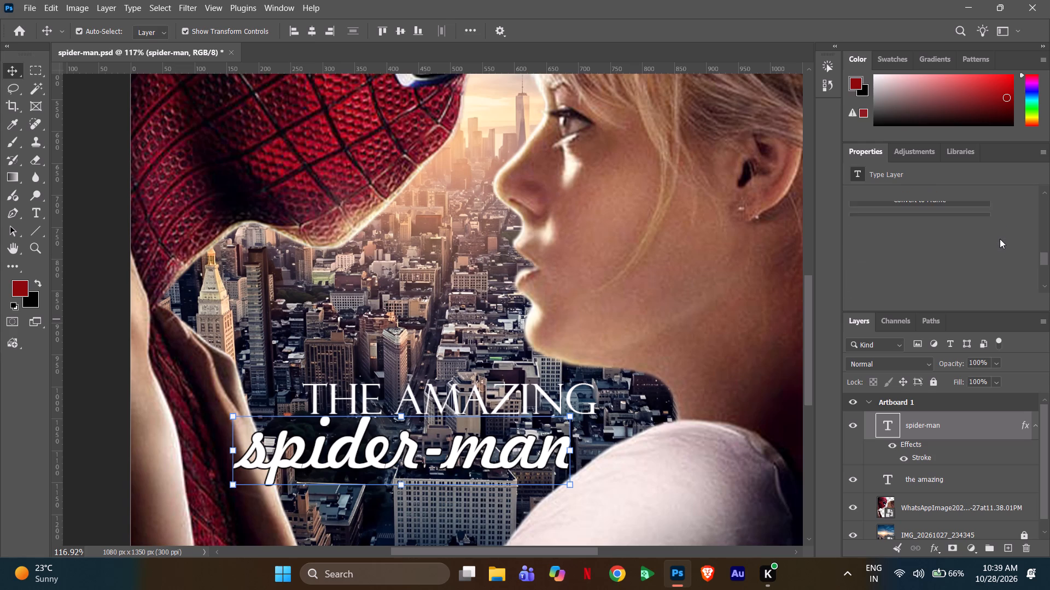
{"action": "scroll", "coordinate": [1000, 239], "scroll_direction": "down", "scroll_amount": 5}
{"action": "scroll", "coordinate": [999, 239], "scroll_direction": "up", "scroll_amount": 20}
{"action": "scroll", "coordinate": [999, 239], "scroll_direction": "up", "scroll_amount": 9}
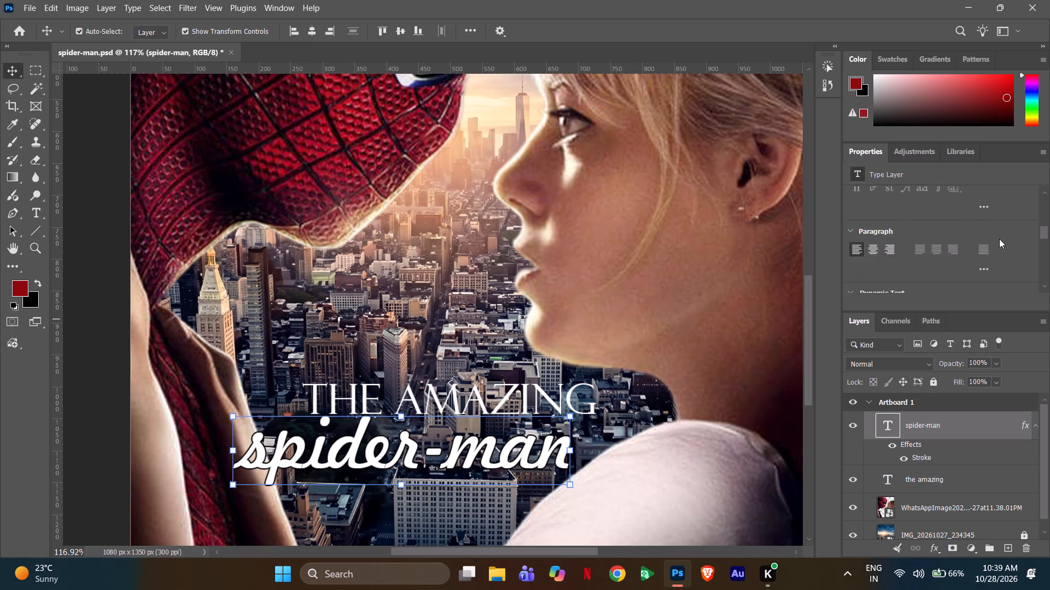
{"action": "scroll", "coordinate": [999, 239], "scroll_direction": "up", "scroll_amount": 13}
{"action": "scroll", "coordinate": [998, 233], "scroll_direction": "up", "scroll_amount": 8}
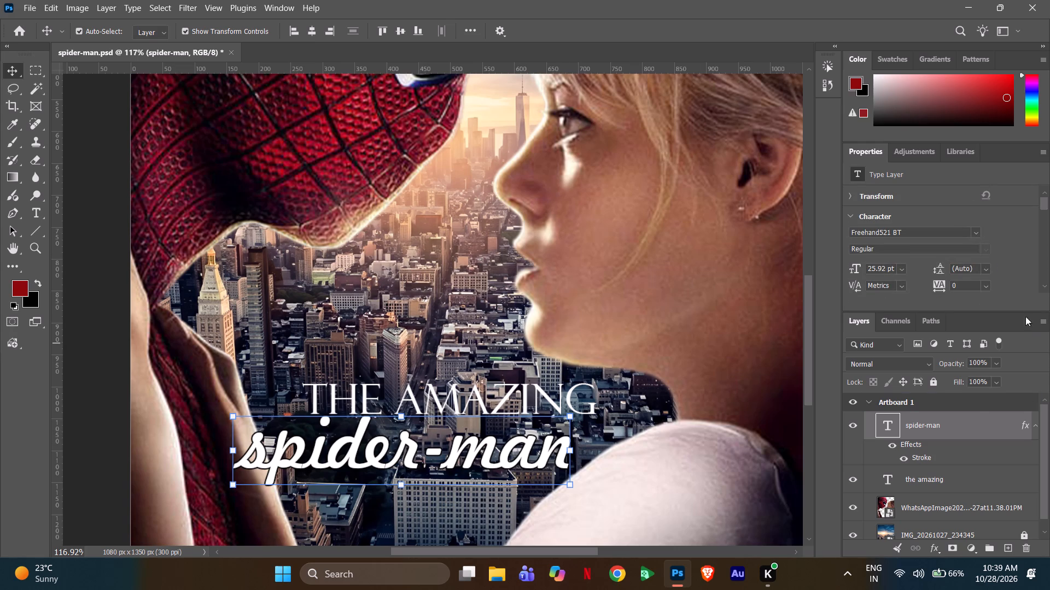
Preview other typefaces on the "spider-man" text and set its font to Footlight MT Light Regular.
{"action": "left_click", "coordinate": [975, 229]}
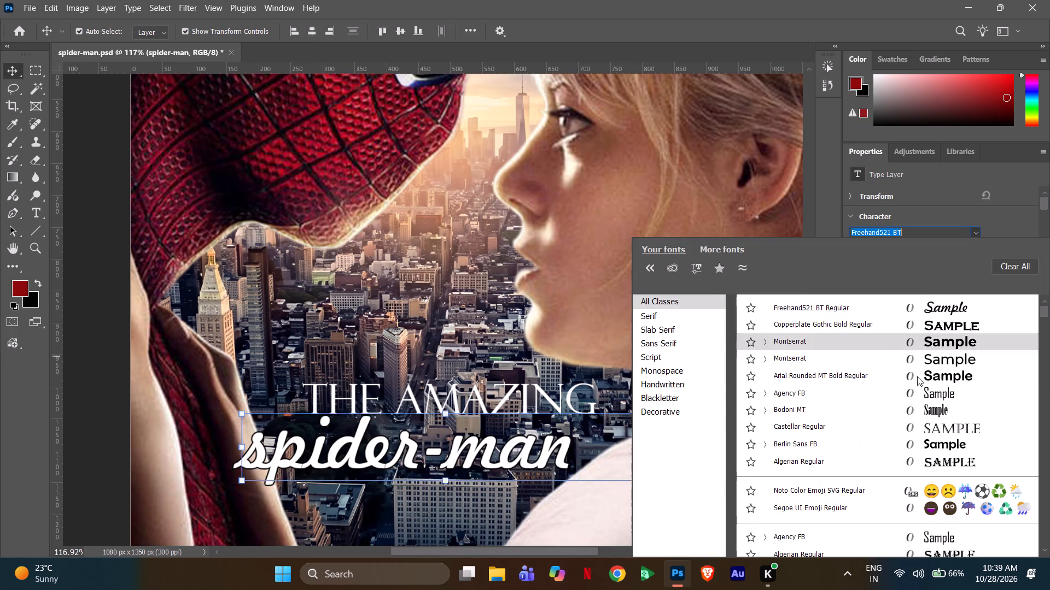
{"action": "scroll", "coordinate": [915, 380], "scroll_direction": "down", "scroll_amount": 12}
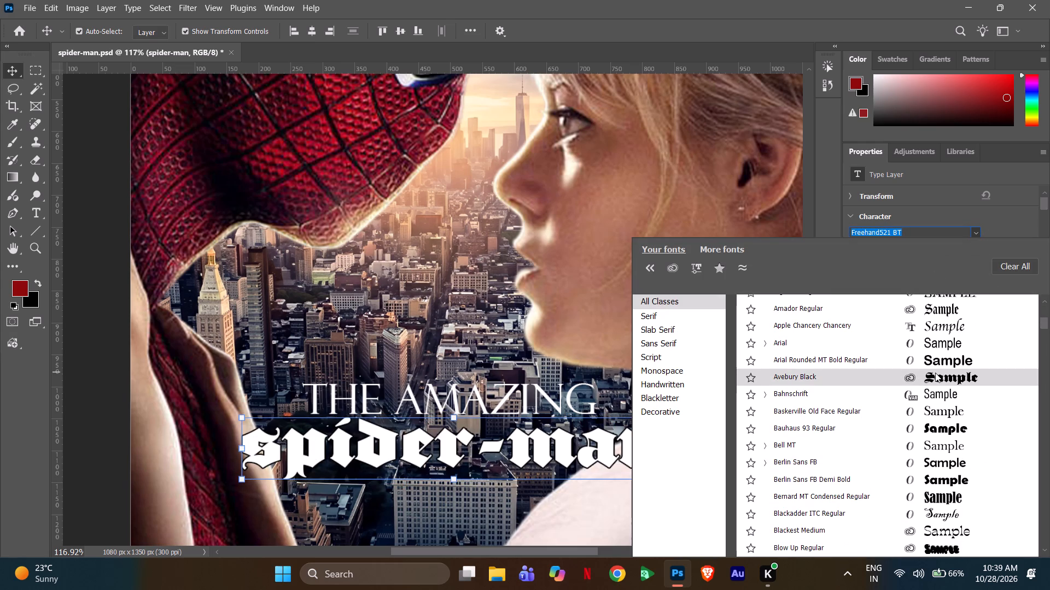
{"action": "scroll", "coordinate": [950, 441], "scroll_direction": "down", "scroll_amount": 2}
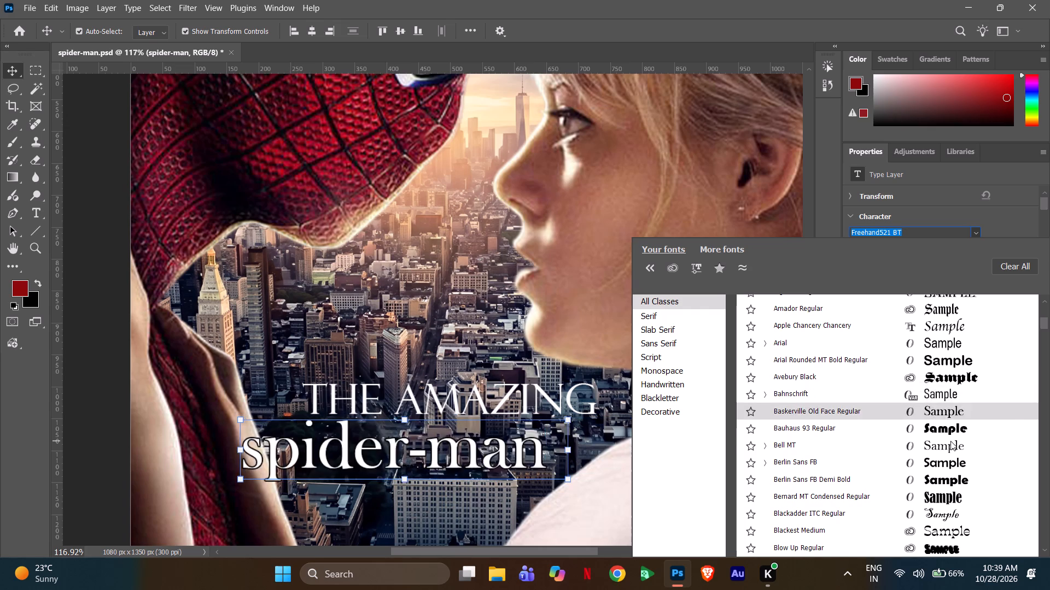
{"action": "scroll", "coordinate": [950, 441], "scroll_direction": "down", "scroll_amount": 9}
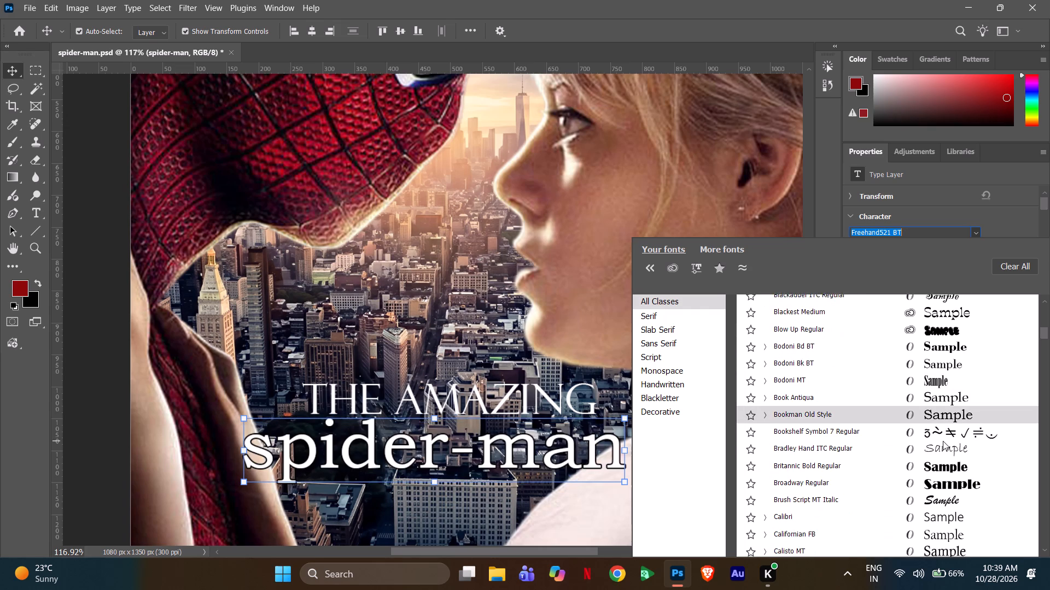
{"action": "scroll", "coordinate": [943, 441], "scroll_direction": "down", "scroll_amount": 4}
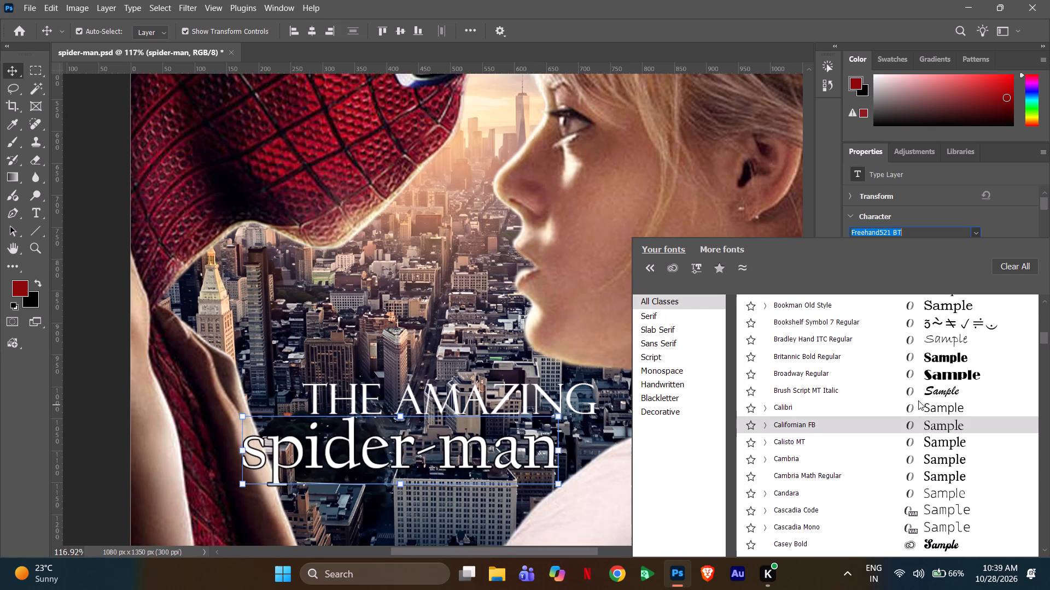
{"action": "scroll", "coordinate": [917, 418], "scroll_direction": "down", "scroll_amount": 6}
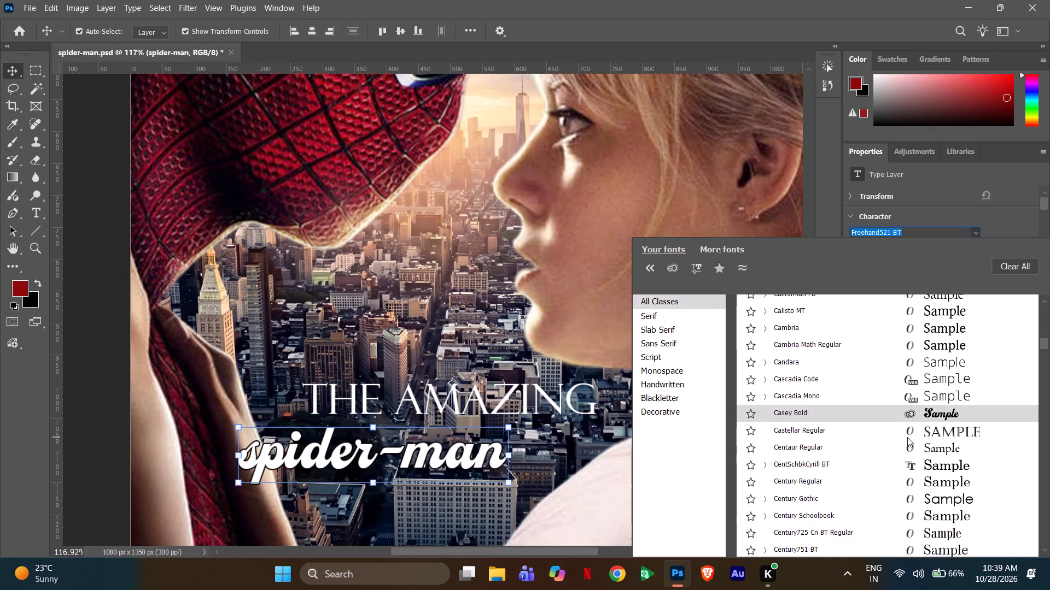
{"action": "scroll", "coordinate": [907, 439], "scroll_direction": "down", "scroll_amount": 6}
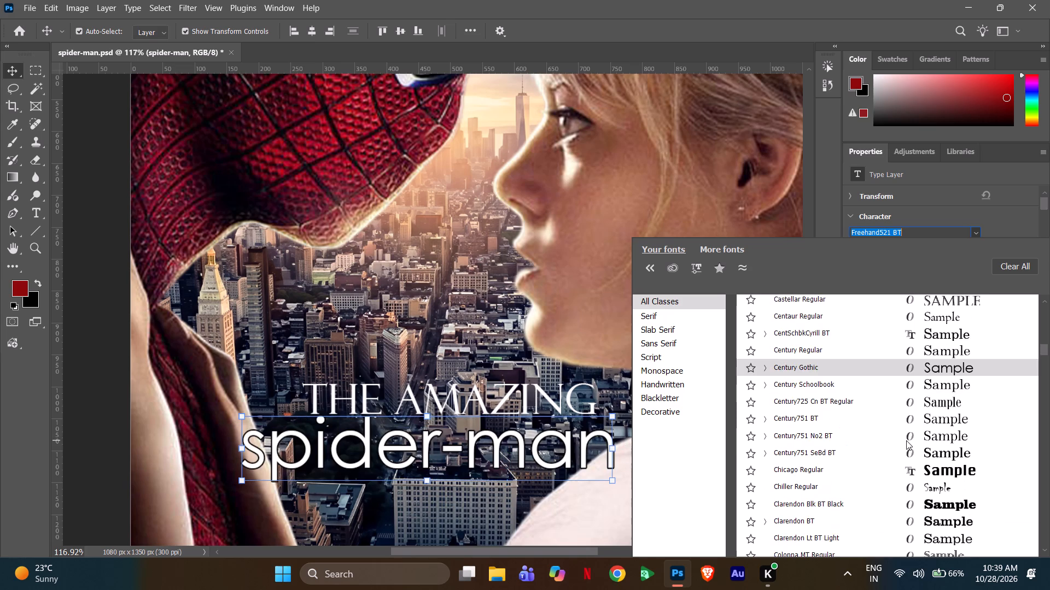
{"action": "scroll", "coordinate": [906, 440], "scroll_direction": "down", "scroll_amount": 9}
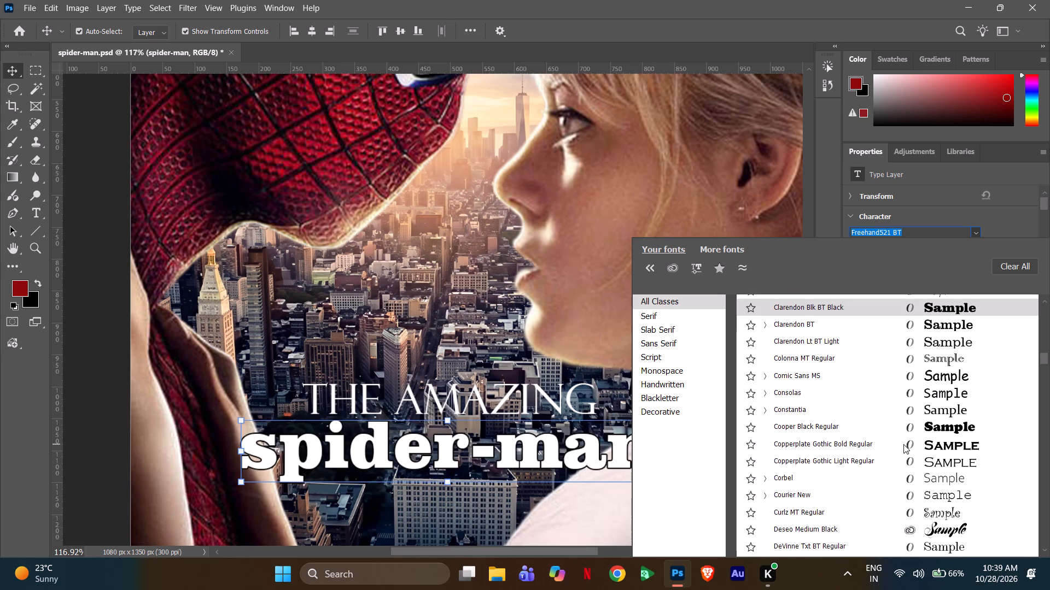
{"action": "scroll", "coordinate": [903, 444], "scroll_direction": "down", "scroll_amount": 6}
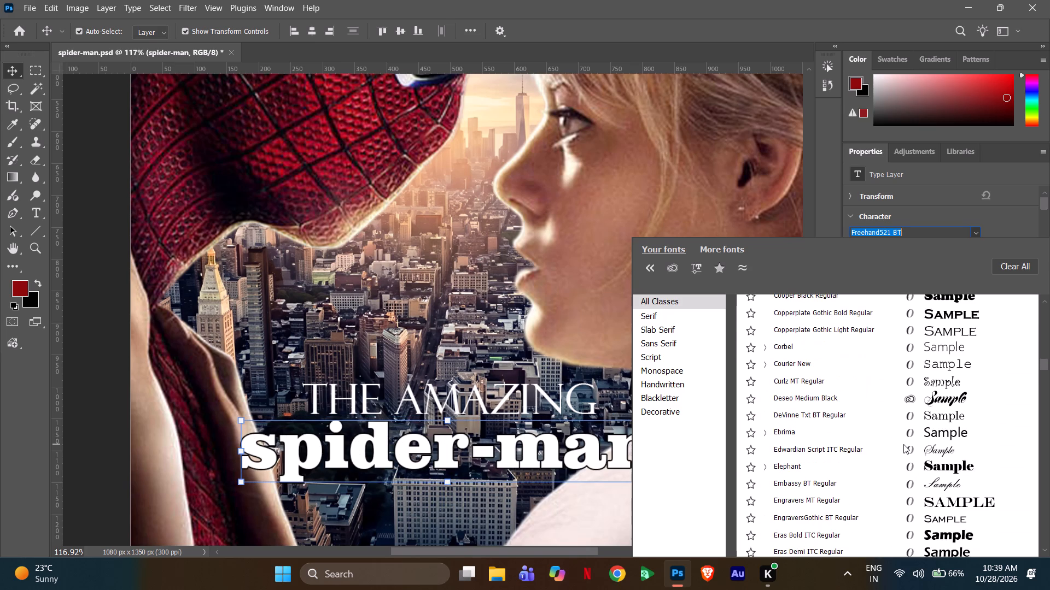
{"action": "scroll", "coordinate": [903, 444], "scroll_direction": "down", "scroll_amount": 6}
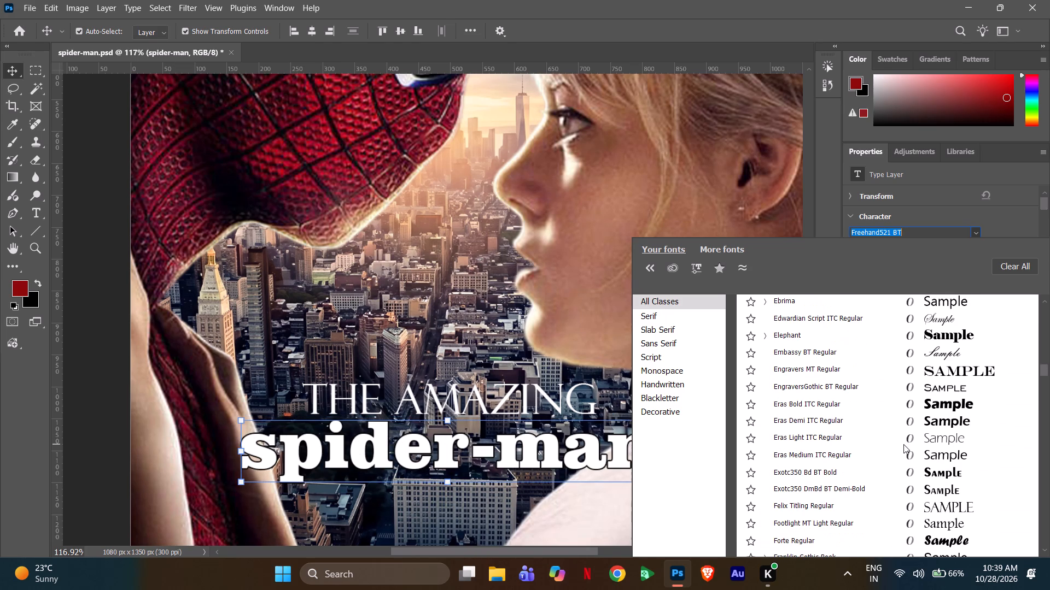
{"action": "scroll", "coordinate": [903, 444], "scroll_direction": "down", "scroll_amount": 1}
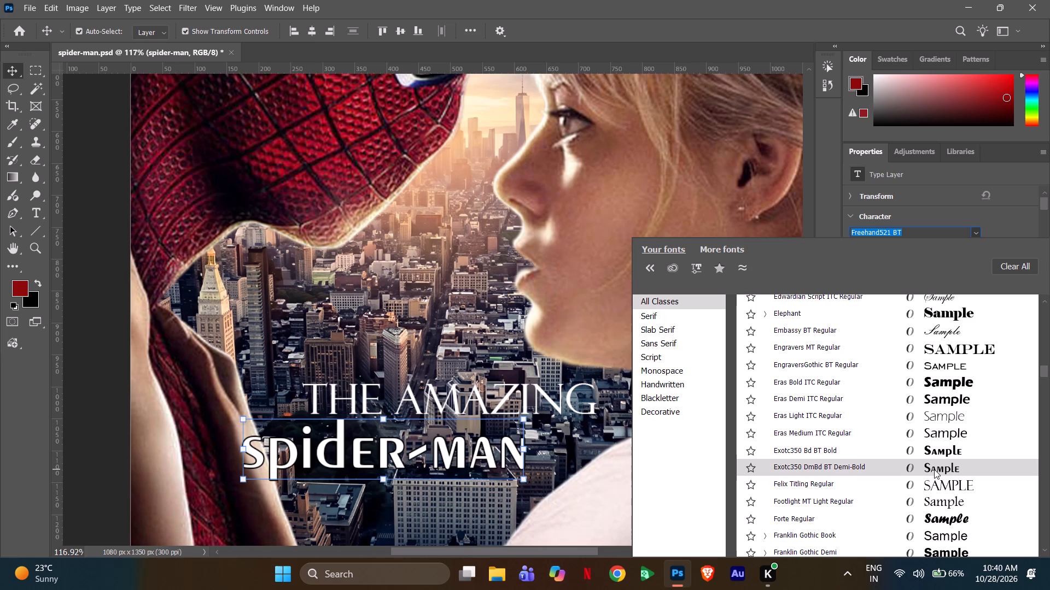
{"action": "left_click", "coordinate": [928, 497]}
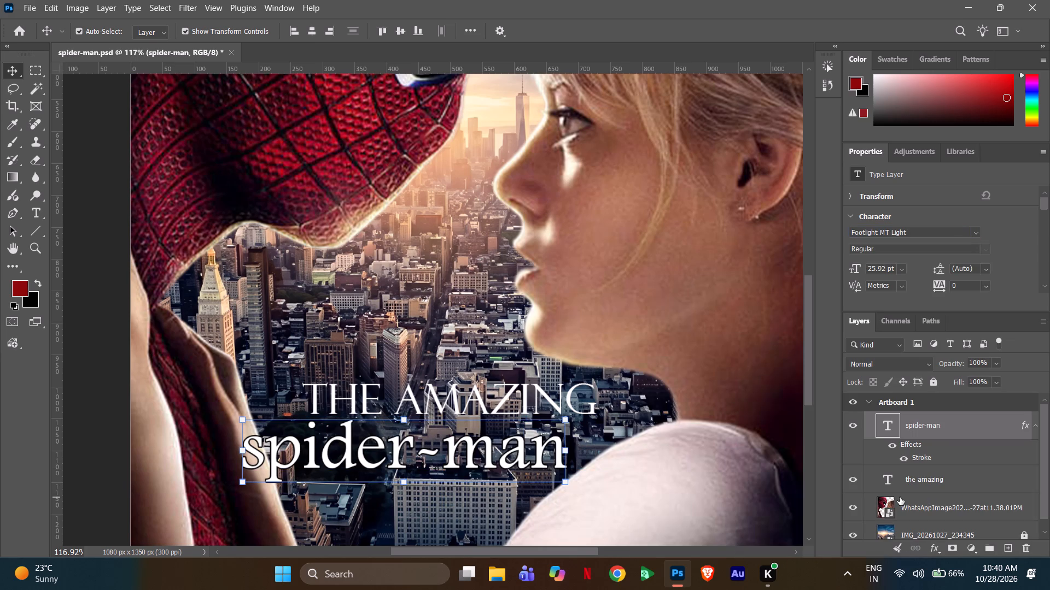
Copy the hyphen character from the "spider-man" text and leave text editing.
{"action": "left_click", "coordinate": [426, 450]}
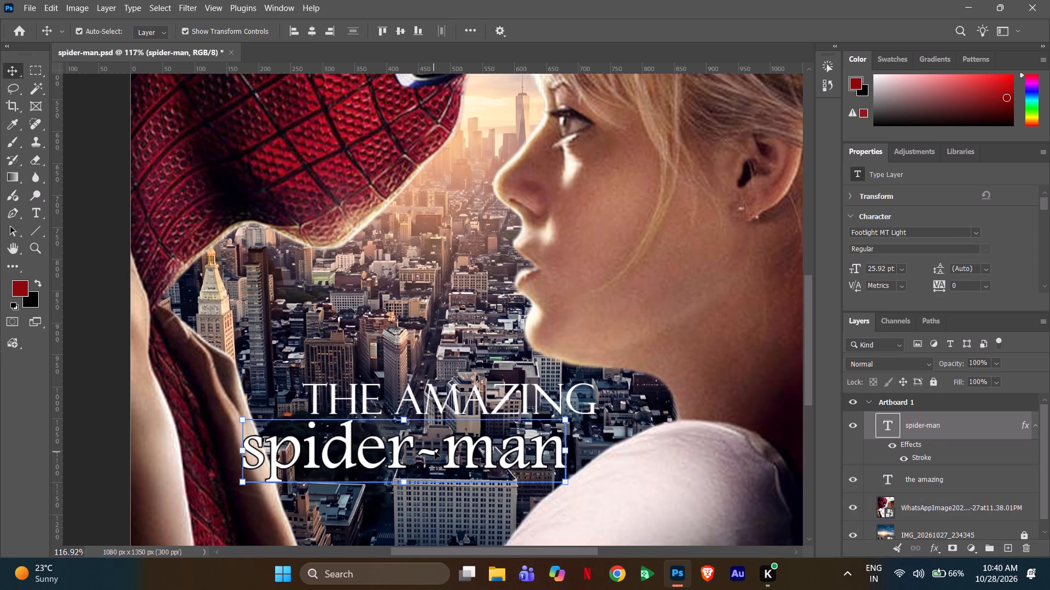
{"action": "left_click", "coordinate": [435, 452]}
{"action": "double_click", "coordinate": [435, 452]}
{"action": "left_click", "coordinate": [435, 452]}
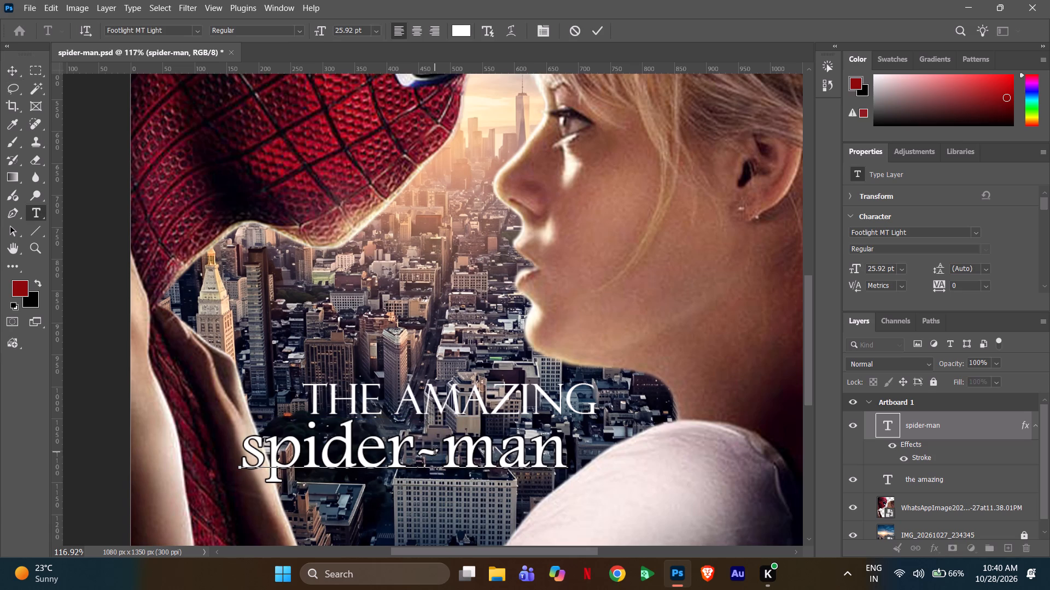
{"action": "key", "text": "shift+Left"}
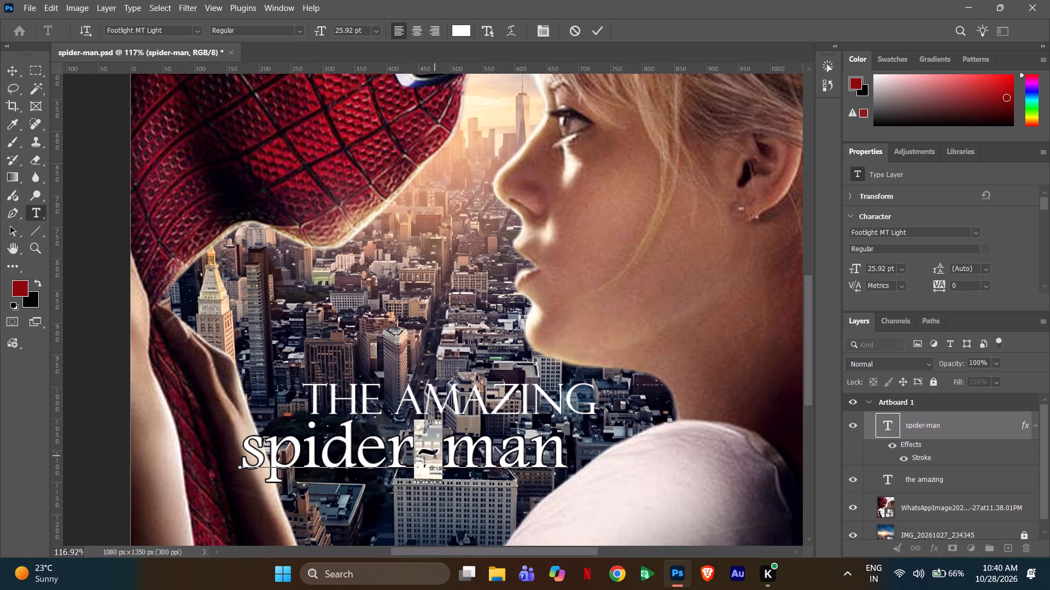
{"action": "key", "text": "ctrl+c"}
{"action": "left_click", "coordinate": [654, 340]}
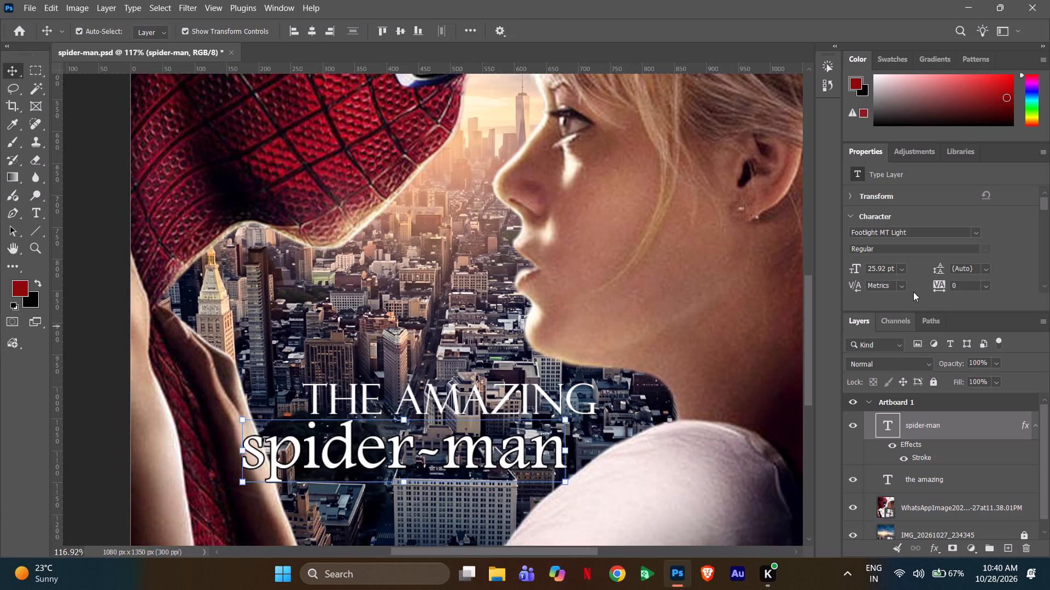
Preview other typefaces on the "spider-man" text, going through the font list as far as the fonts starting with G.
{"action": "left_click", "coordinate": [977, 228]}
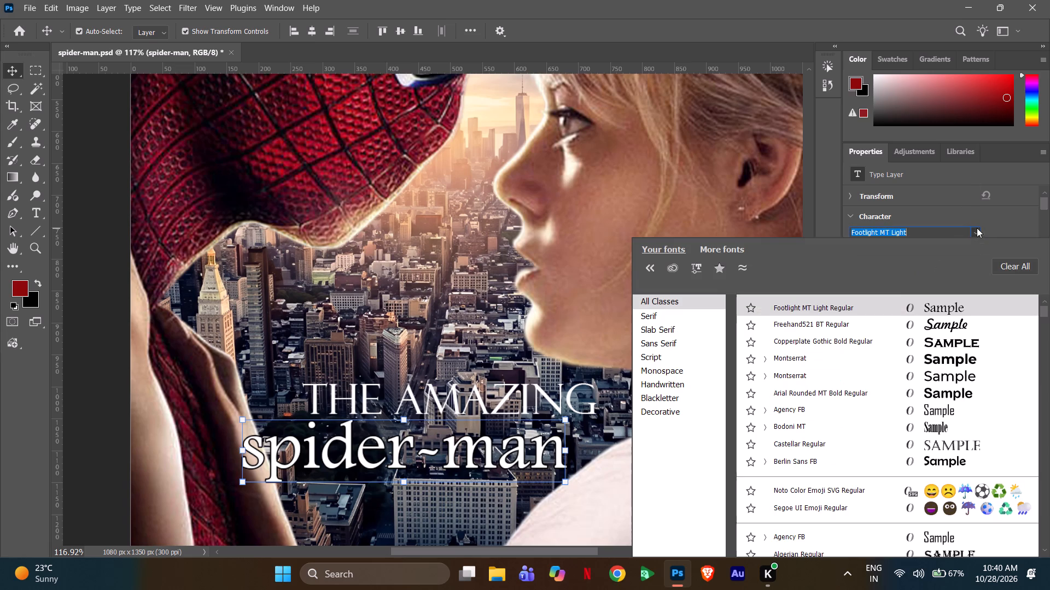
{"action": "scroll", "coordinate": [905, 383], "scroll_direction": "down", "scroll_amount": 6}
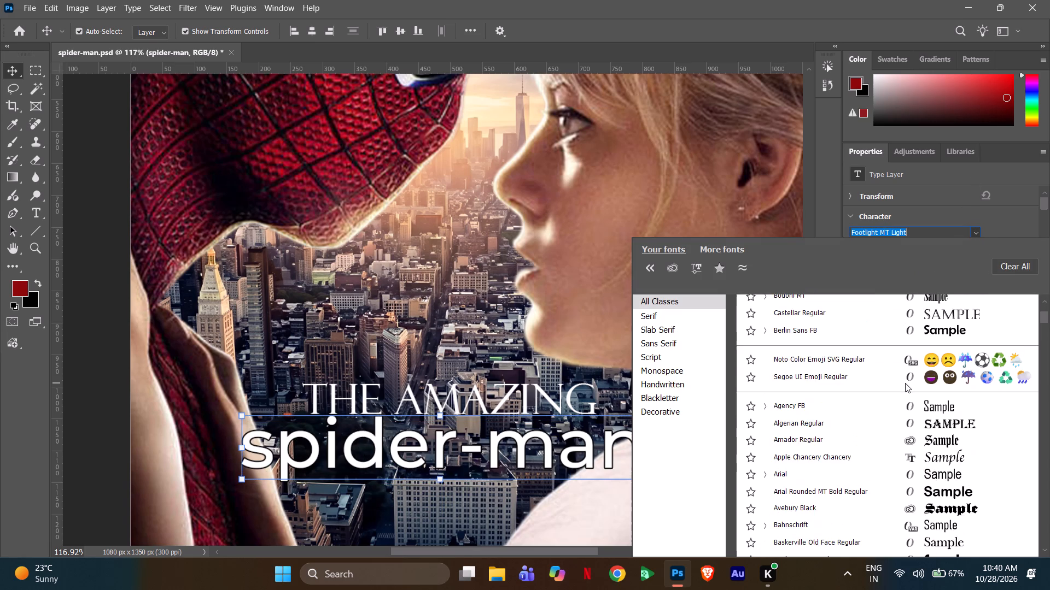
{"action": "scroll", "coordinate": [901, 389], "scroll_direction": "down", "scroll_amount": 5}
{"action": "scroll", "coordinate": [840, 408], "scroll_direction": "down", "scroll_amount": 13}
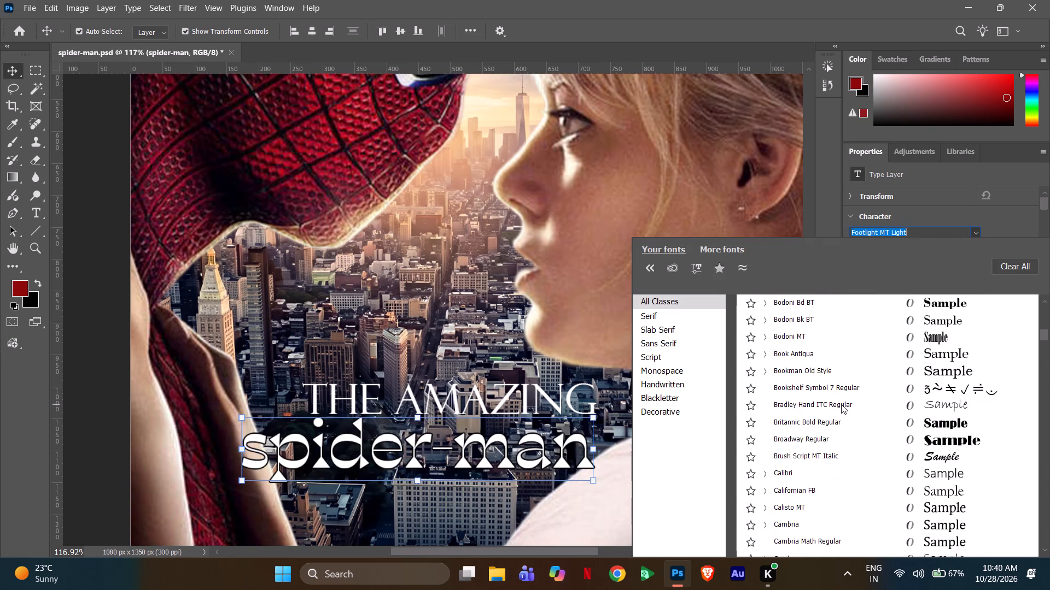
{"action": "scroll", "coordinate": [841, 404], "scroll_direction": "down", "scroll_amount": 14}
{"action": "scroll", "coordinate": [839, 394], "scroll_direction": "down", "scroll_amount": 18}
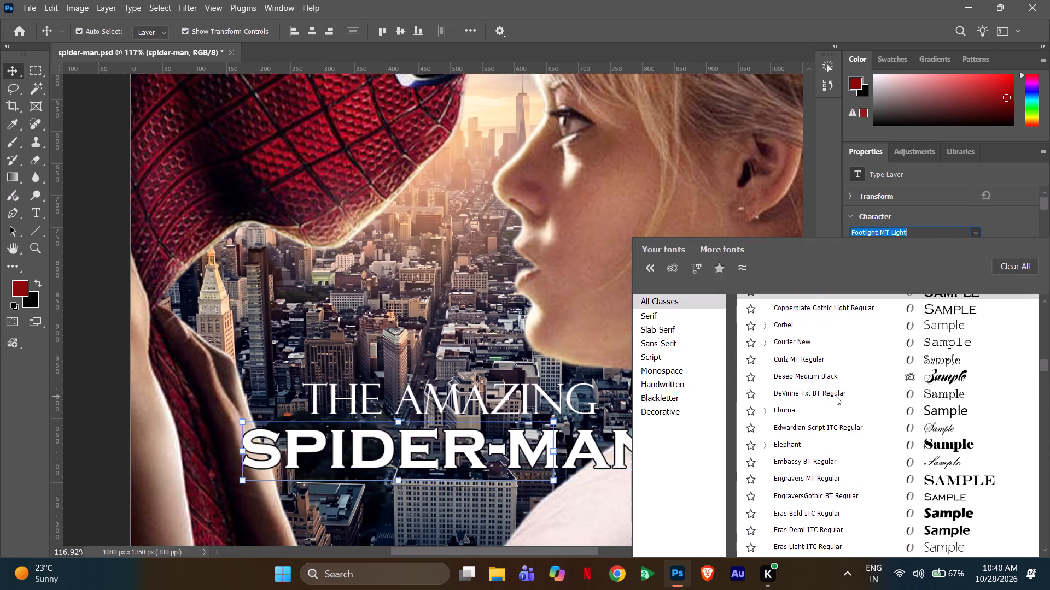
{"action": "scroll", "coordinate": [836, 396], "scroll_direction": "down", "scroll_amount": 4}
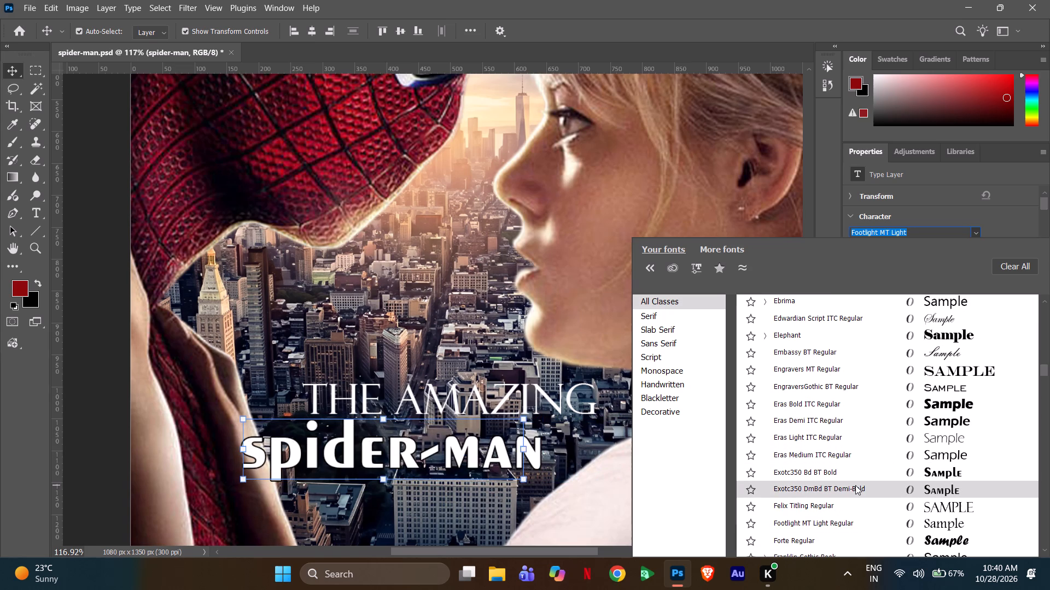
{"action": "scroll", "coordinate": [855, 485], "scroll_direction": "down", "scroll_amount": 6}
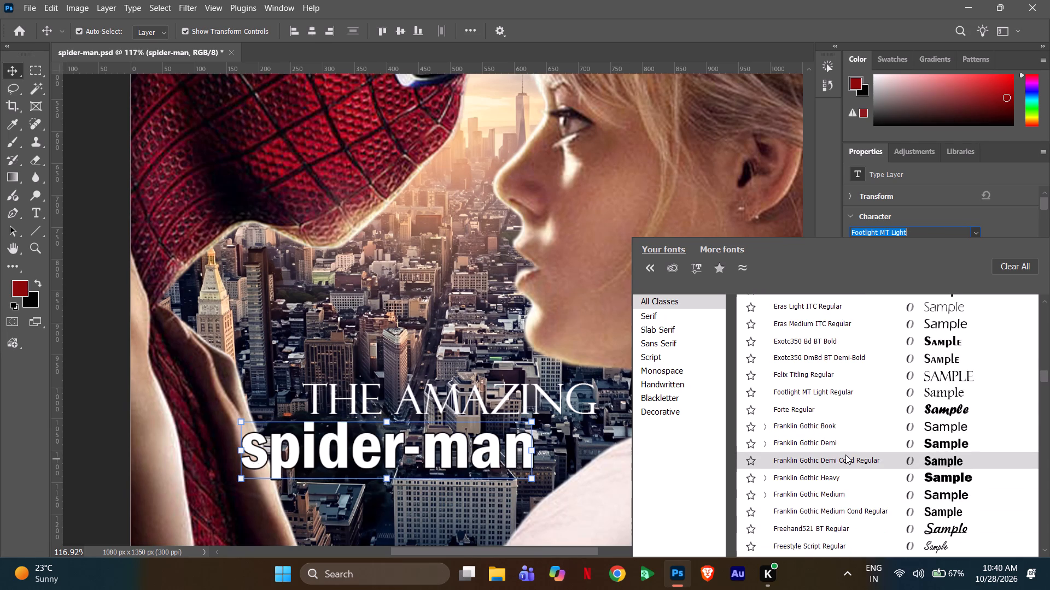
{"action": "scroll", "coordinate": [845, 455], "scroll_direction": "down", "scroll_amount": 1}
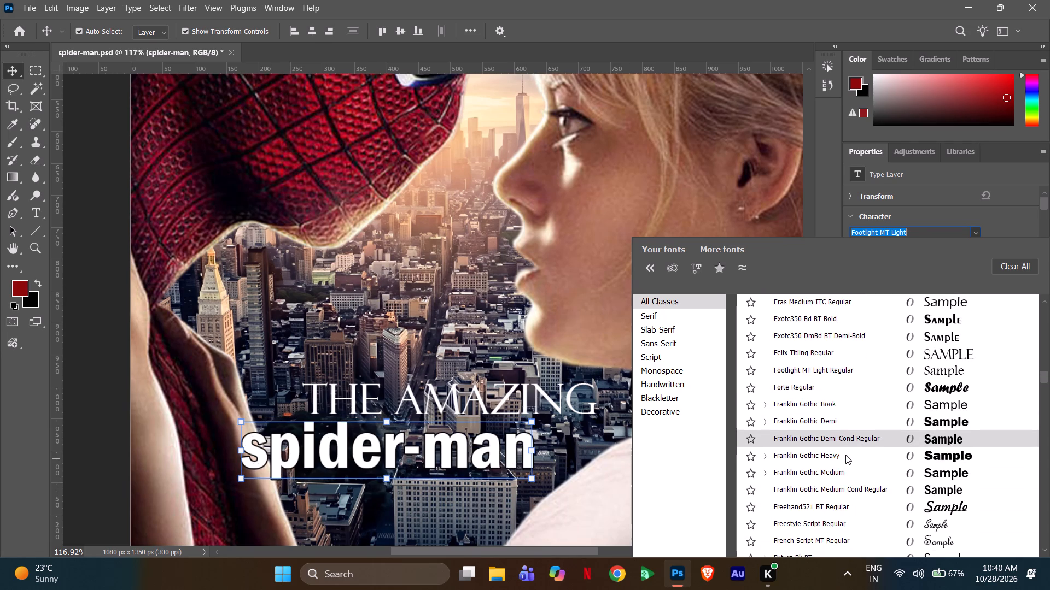
{"action": "scroll", "coordinate": [876, 438], "scroll_direction": "down", "scroll_amount": 2}
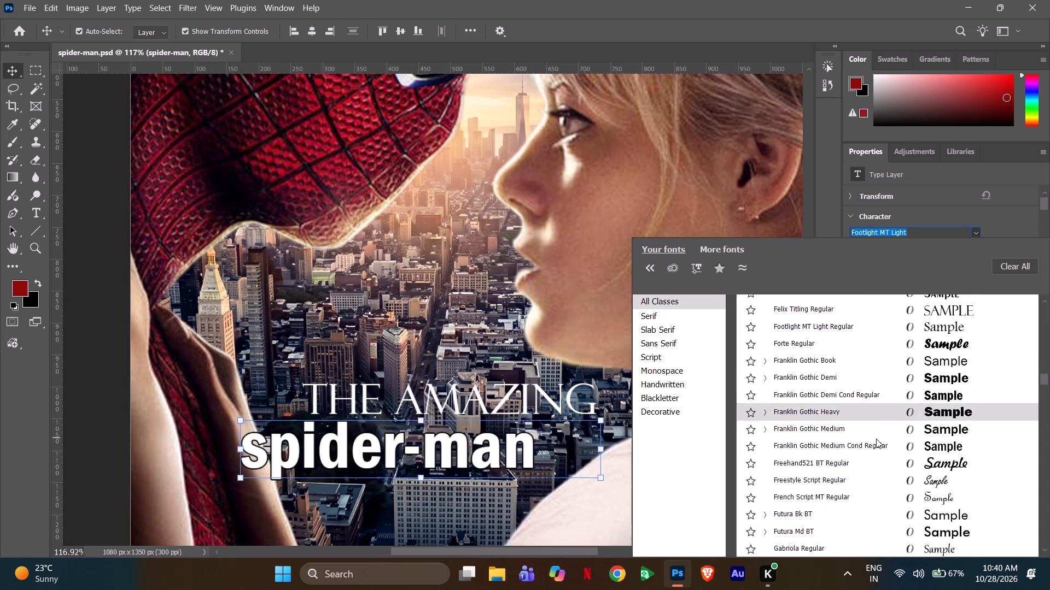
{"action": "scroll", "coordinate": [853, 452], "scroll_direction": "down", "scroll_amount": 1}
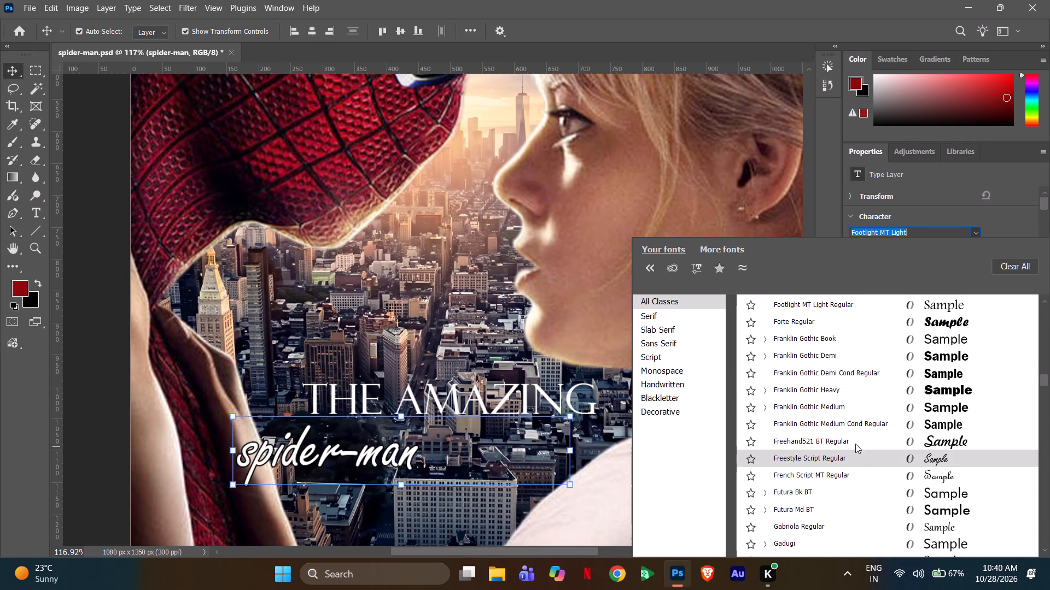
{"action": "scroll", "coordinate": [857, 441], "scroll_direction": "down", "scroll_amount": 5}
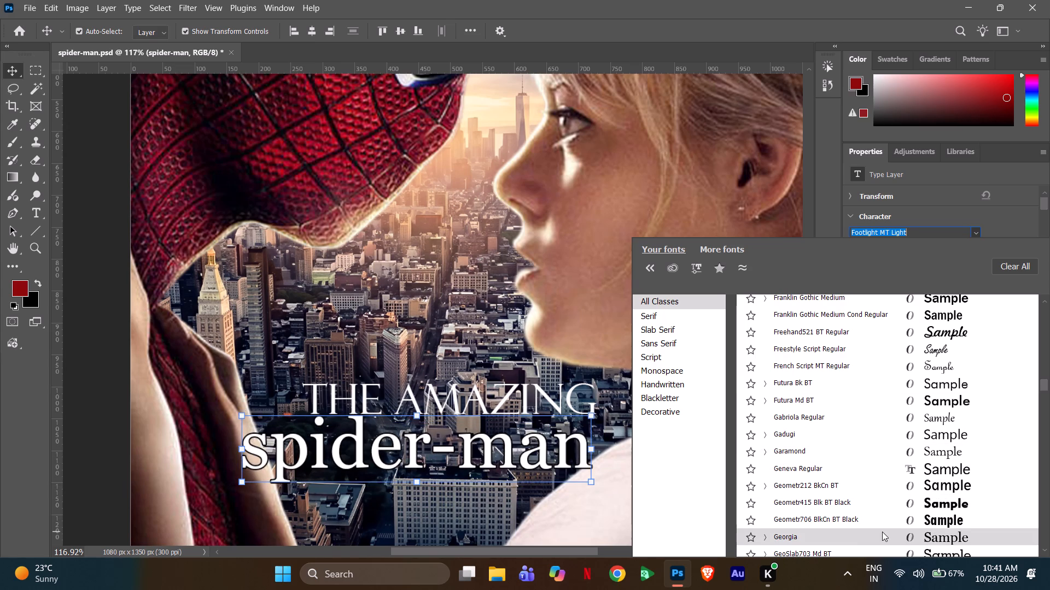
{"action": "scroll", "coordinate": [881, 531], "scroll_direction": "down", "scroll_amount": 3}
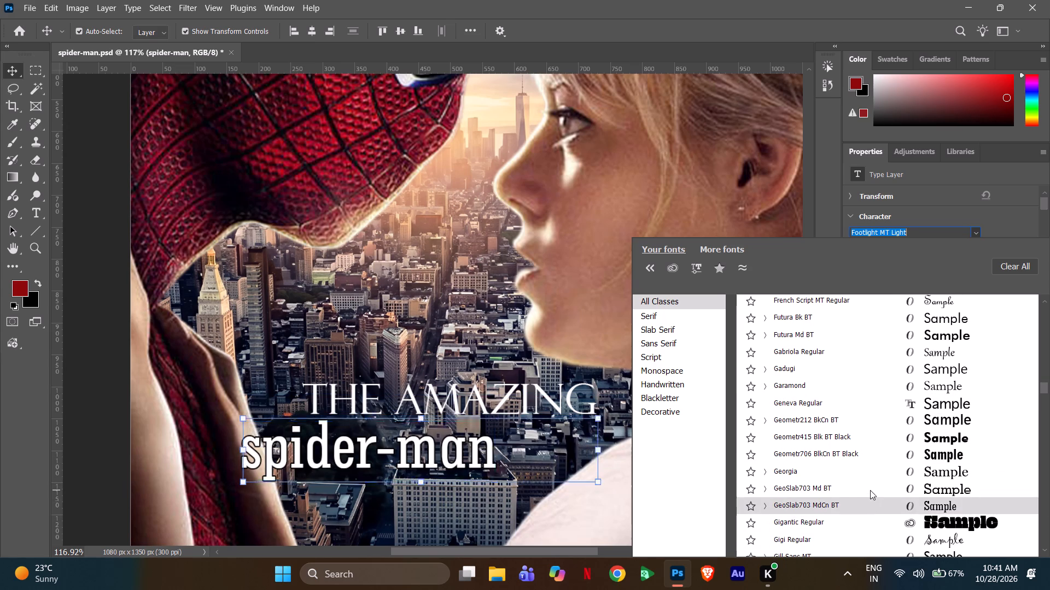
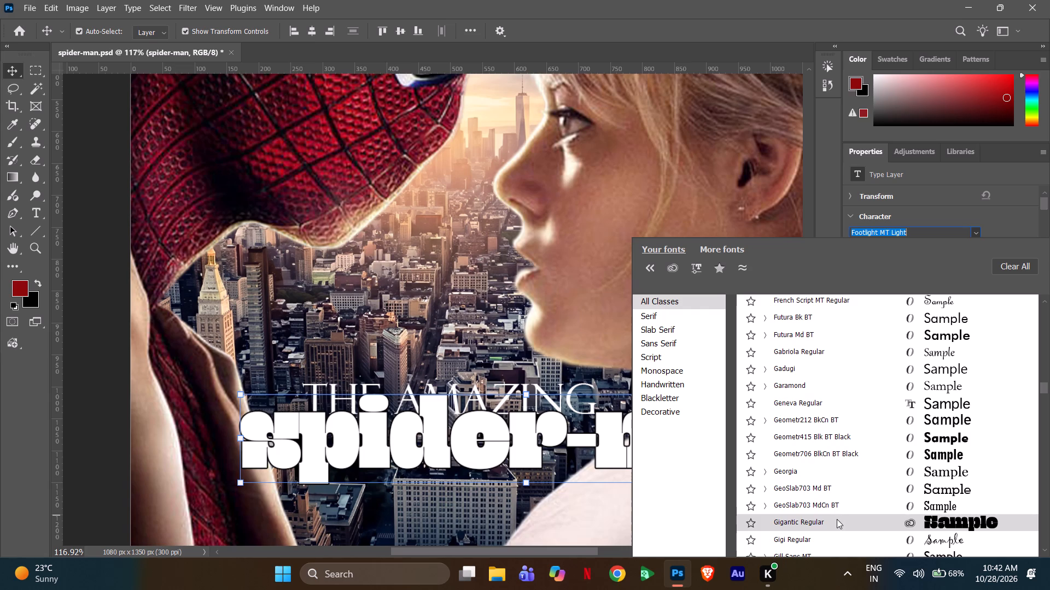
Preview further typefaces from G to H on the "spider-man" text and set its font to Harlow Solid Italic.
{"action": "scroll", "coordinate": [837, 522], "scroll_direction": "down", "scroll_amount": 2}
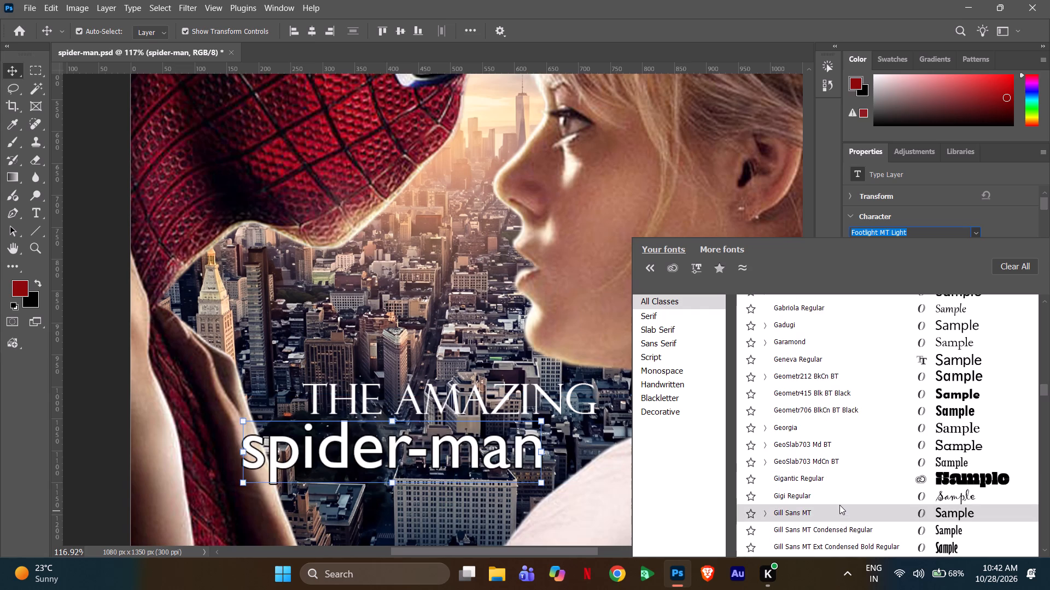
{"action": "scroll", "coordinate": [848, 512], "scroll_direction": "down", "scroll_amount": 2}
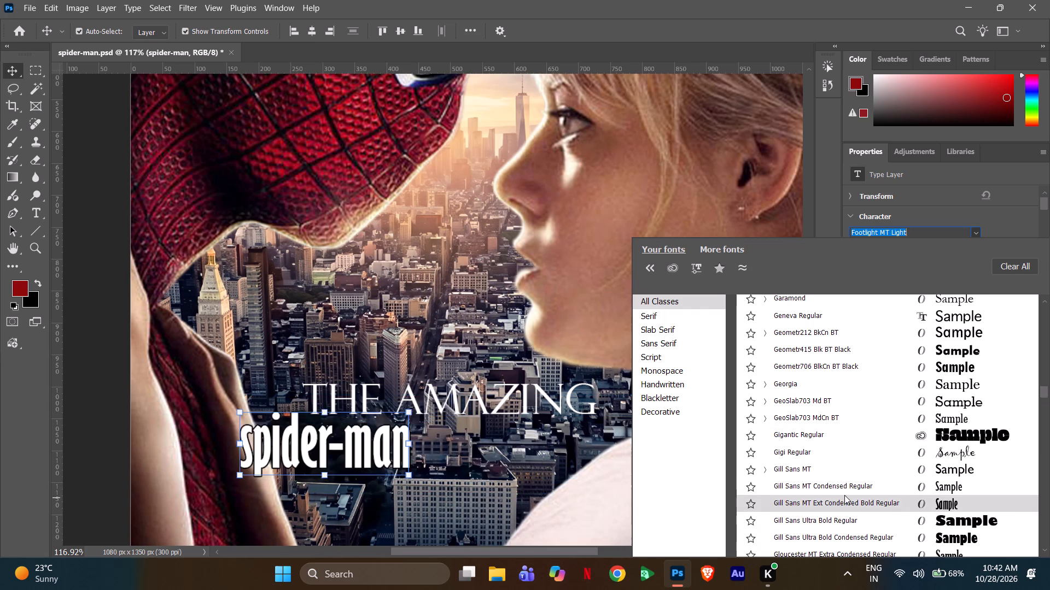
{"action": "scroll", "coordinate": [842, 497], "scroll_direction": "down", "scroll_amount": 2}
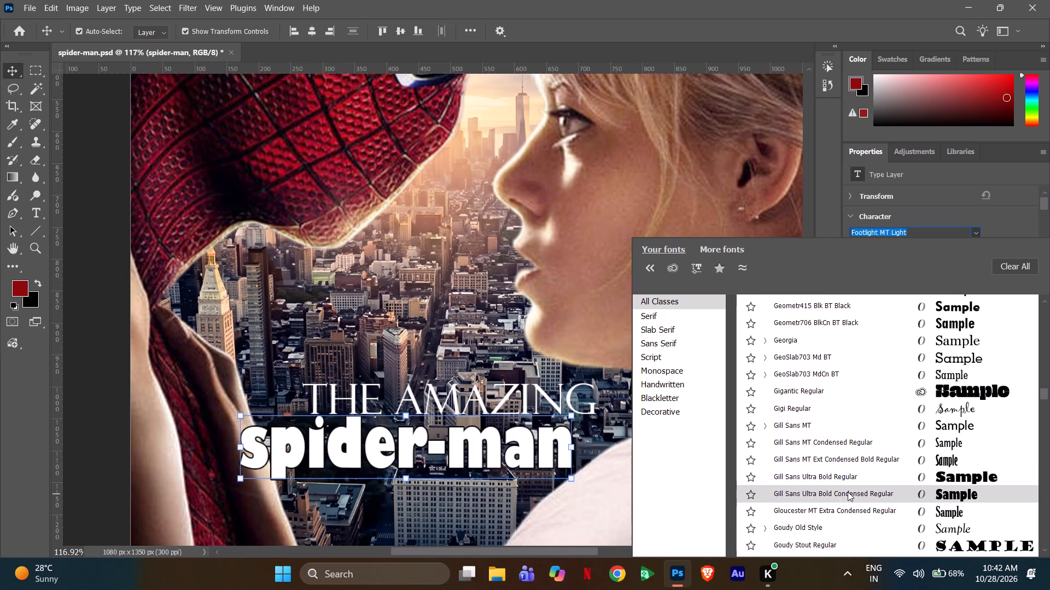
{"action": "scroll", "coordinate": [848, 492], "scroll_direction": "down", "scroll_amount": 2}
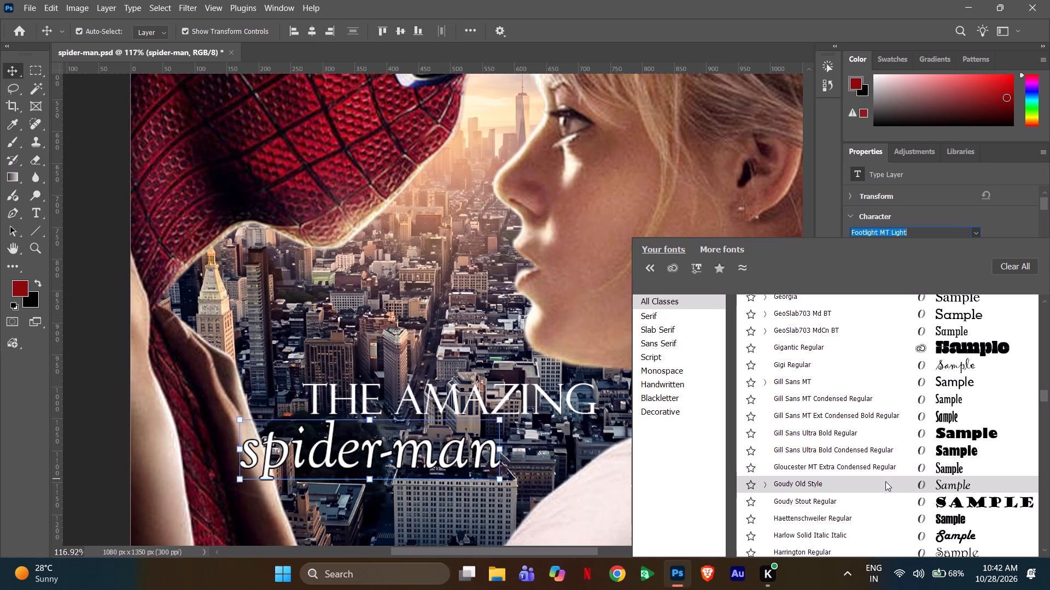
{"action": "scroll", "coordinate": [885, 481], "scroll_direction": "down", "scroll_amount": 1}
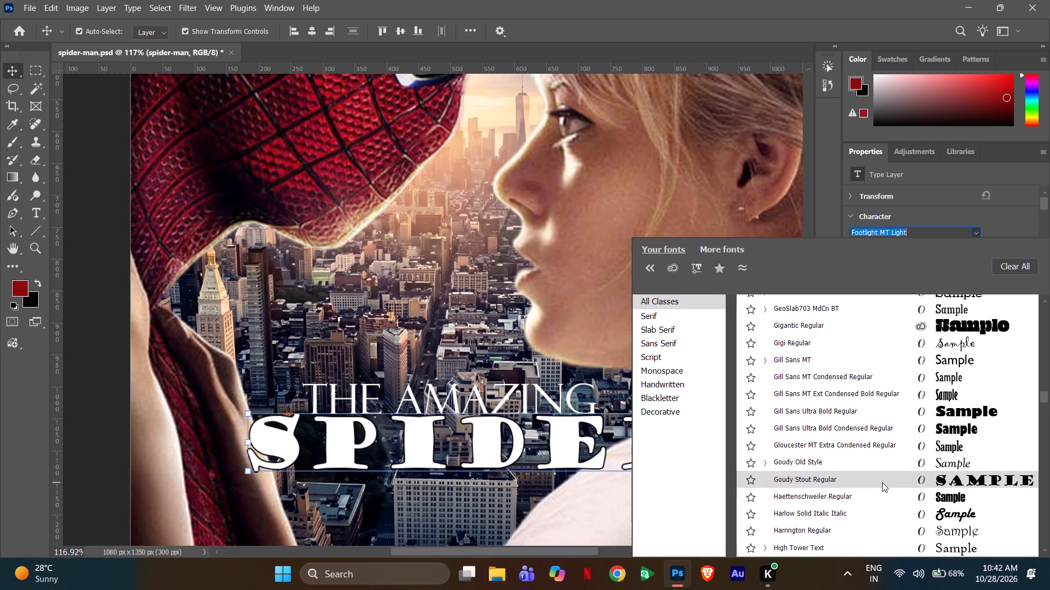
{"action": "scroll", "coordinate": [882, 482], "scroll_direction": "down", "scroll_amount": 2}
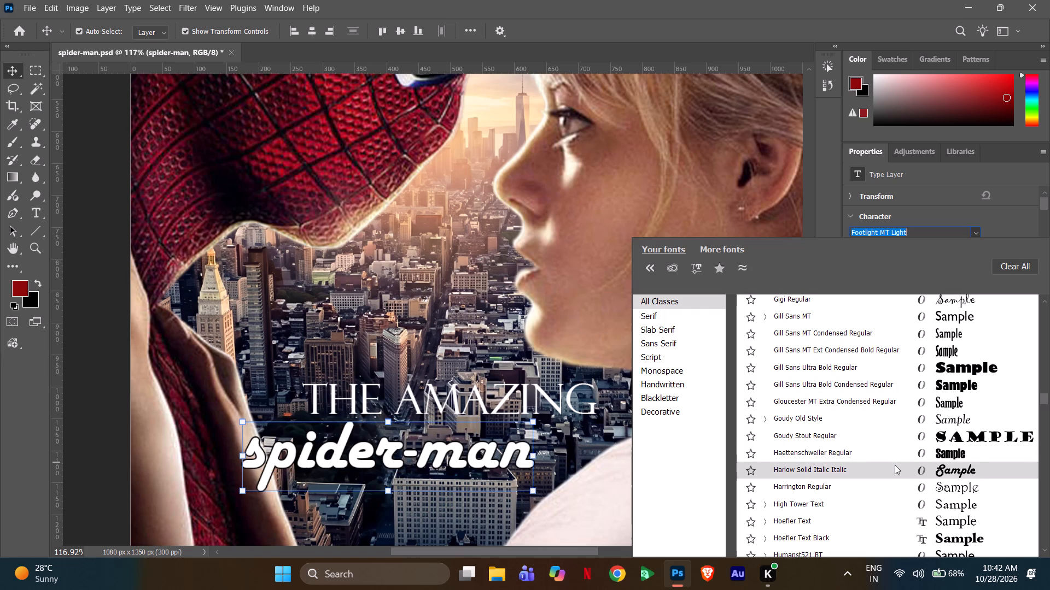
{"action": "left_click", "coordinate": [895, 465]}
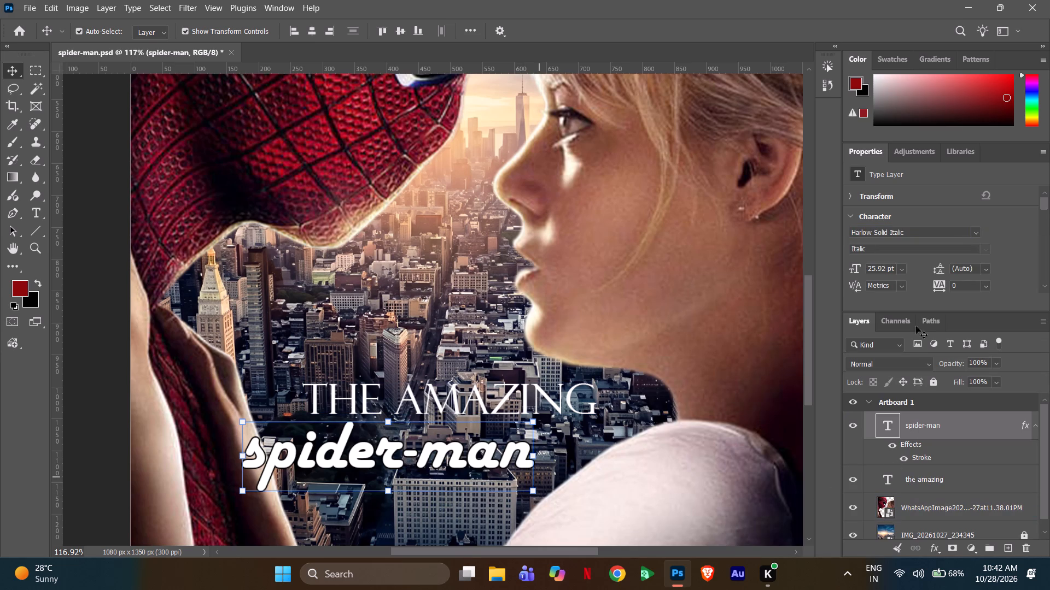
Preview typefaces from the start of the font list on the "spider-man" text and set its font to Engravers MT Regular.
{"action": "left_click", "coordinate": [976, 235]}
{"action": "scroll", "coordinate": [995, 394], "scroll_direction": "down", "scroll_amount": 5}
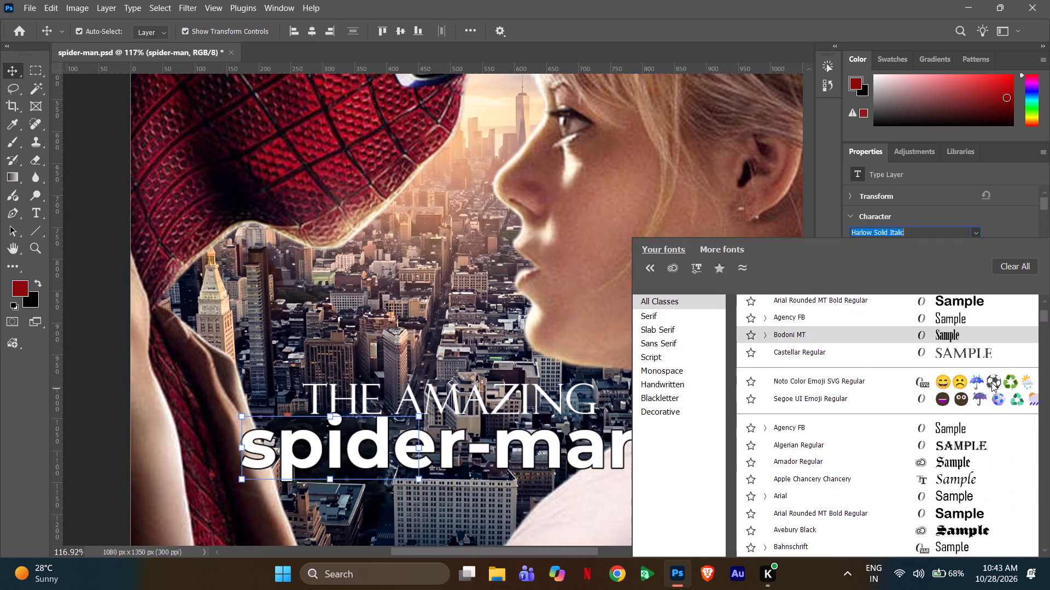
{"action": "scroll", "coordinate": [991, 382], "scroll_direction": "down", "scroll_amount": 5}
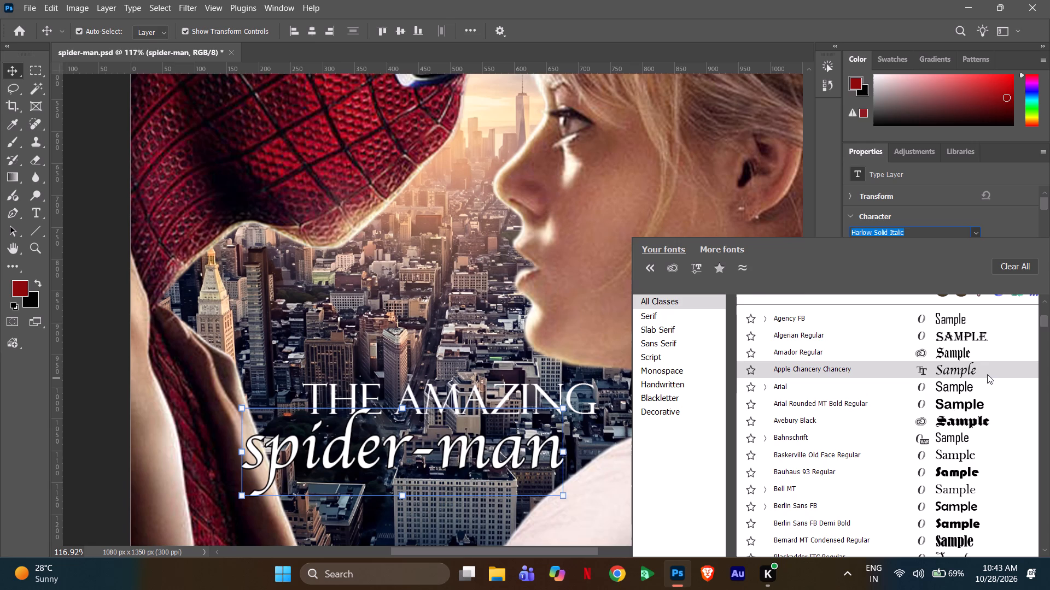
{"action": "scroll", "coordinate": [987, 365], "scroll_direction": "down", "scroll_amount": 3}
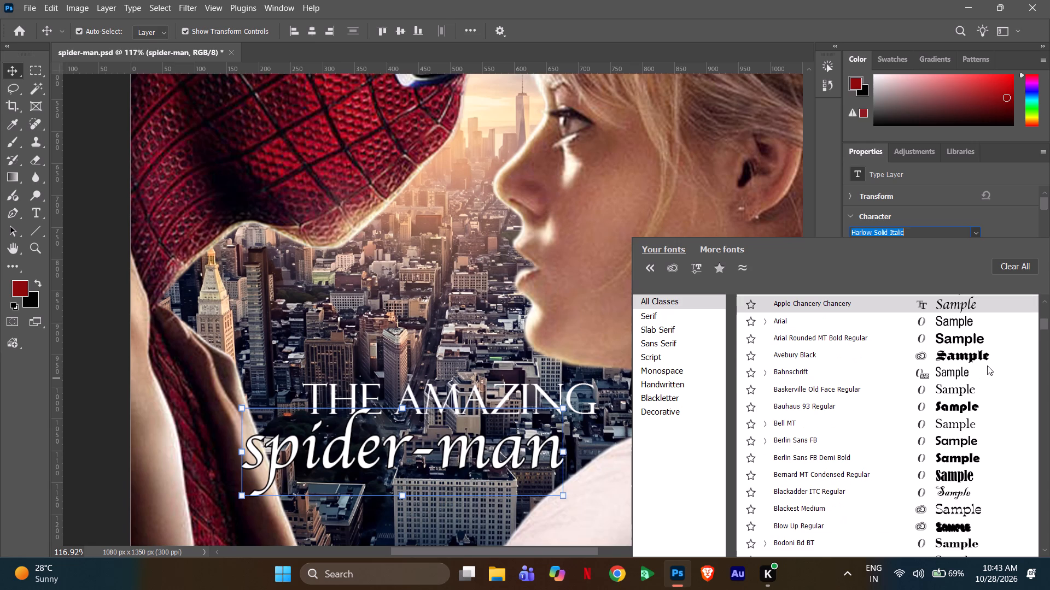
{"action": "scroll", "coordinate": [987, 365], "scroll_direction": "down", "scroll_amount": 5}
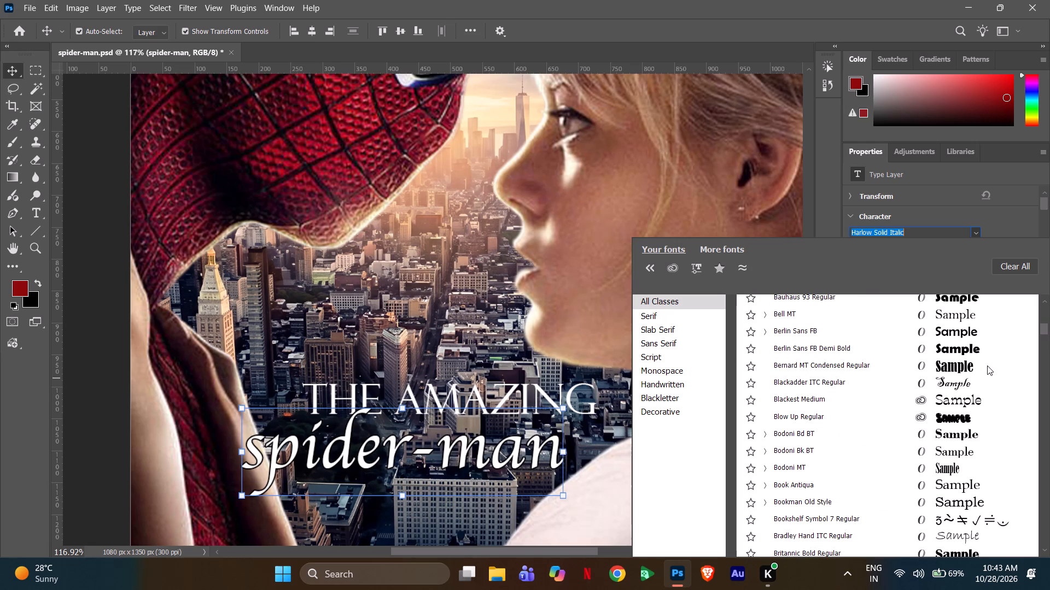
{"action": "scroll", "coordinate": [986, 364], "scroll_direction": "down", "scroll_amount": 2}
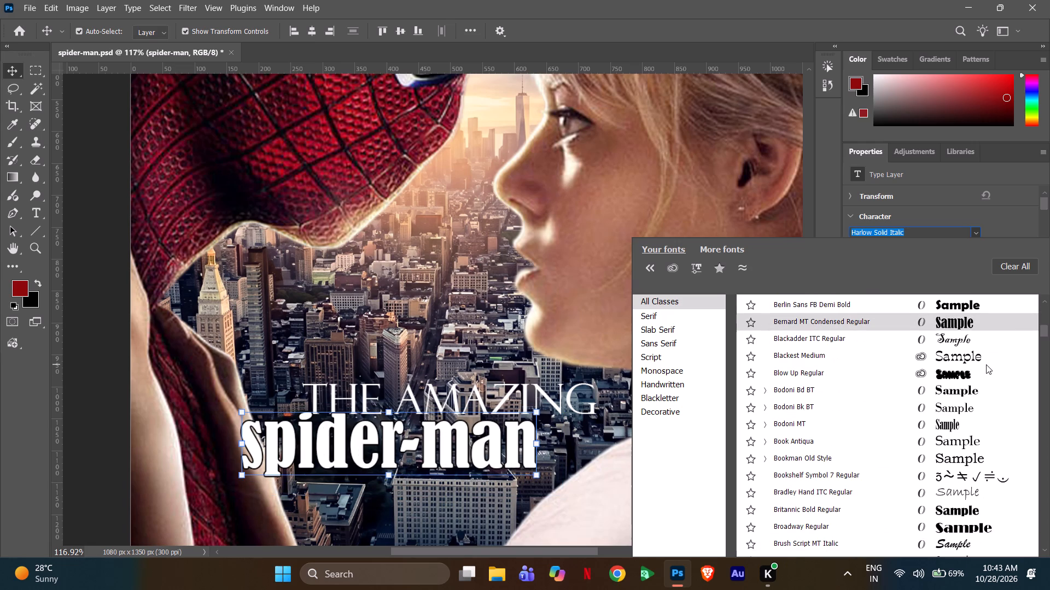
{"action": "scroll", "coordinate": [986, 364], "scroll_direction": "down", "scroll_amount": 19}
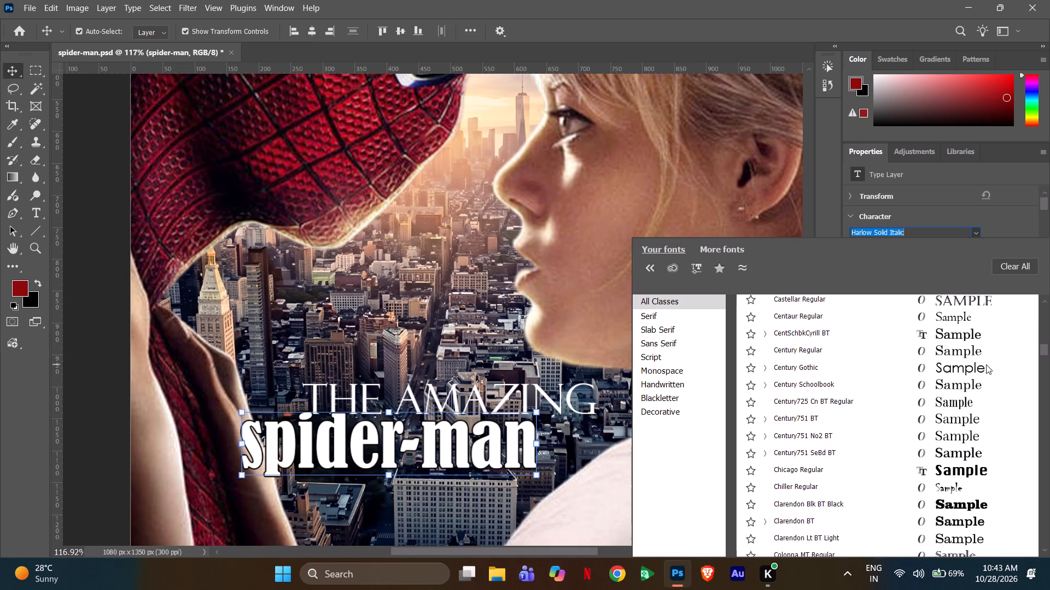
{"action": "scroll", "coordinate": [986, 364], "scroll_direction": "down", "scroll_amount": 13}
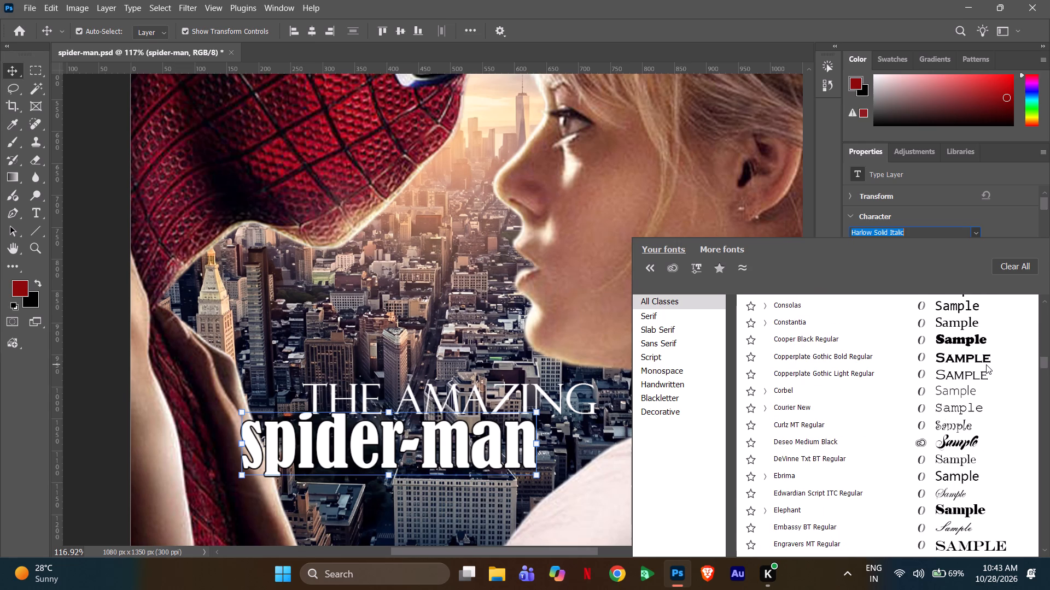
{"action": "scroll", "coordinate": [986, 364], "scroll_direction": "down", "scroll_amount": 4}
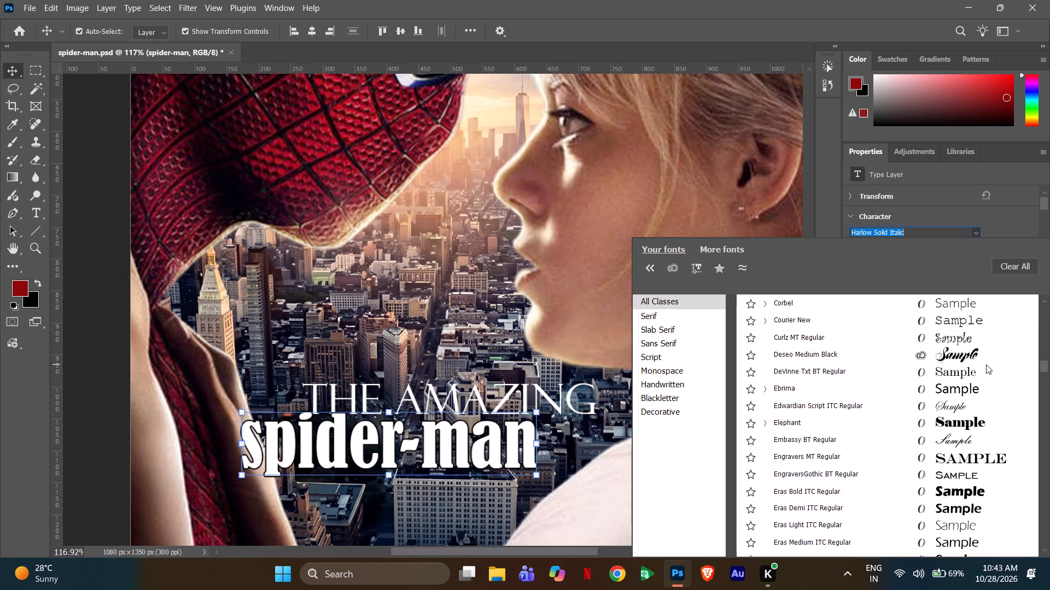
{"action": "scroll", "coordinate": [986, 364], "scroll_direction": "down", "scroll_amount": 6}
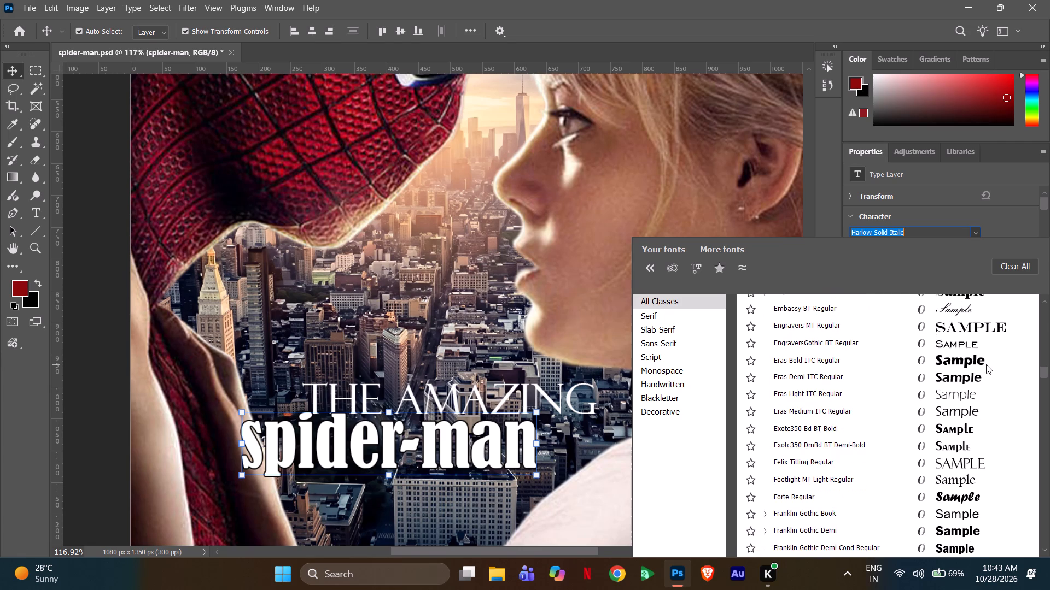
{"action": "left_click", "coordinate": [976, 331]}
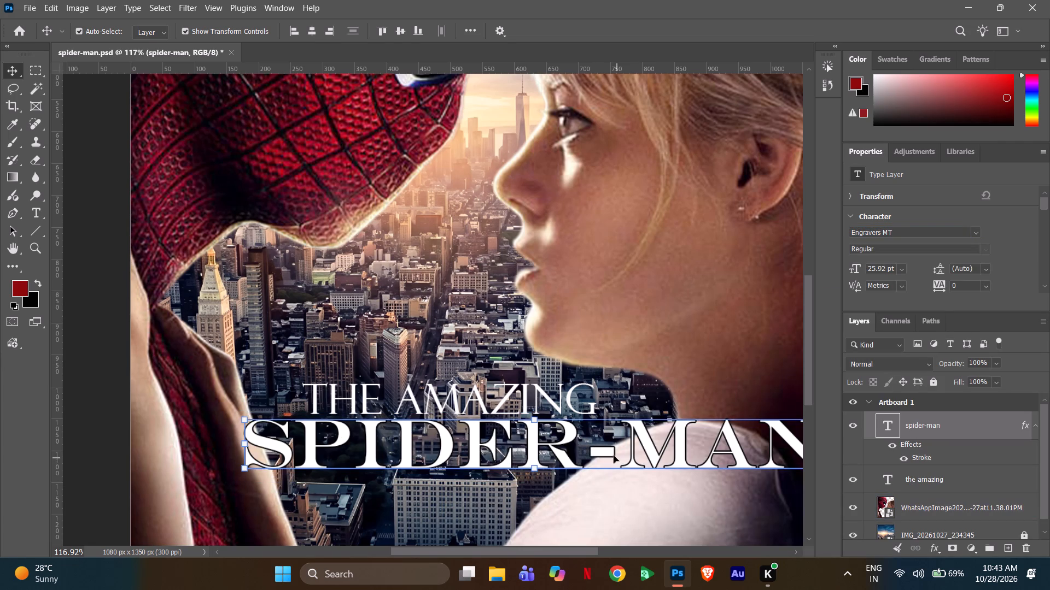
Replace the hyphen in the "spider-man" text with the copied Footlight MT Light hyphen.
{"action": "double_click", "coordinate": [614, 445]}
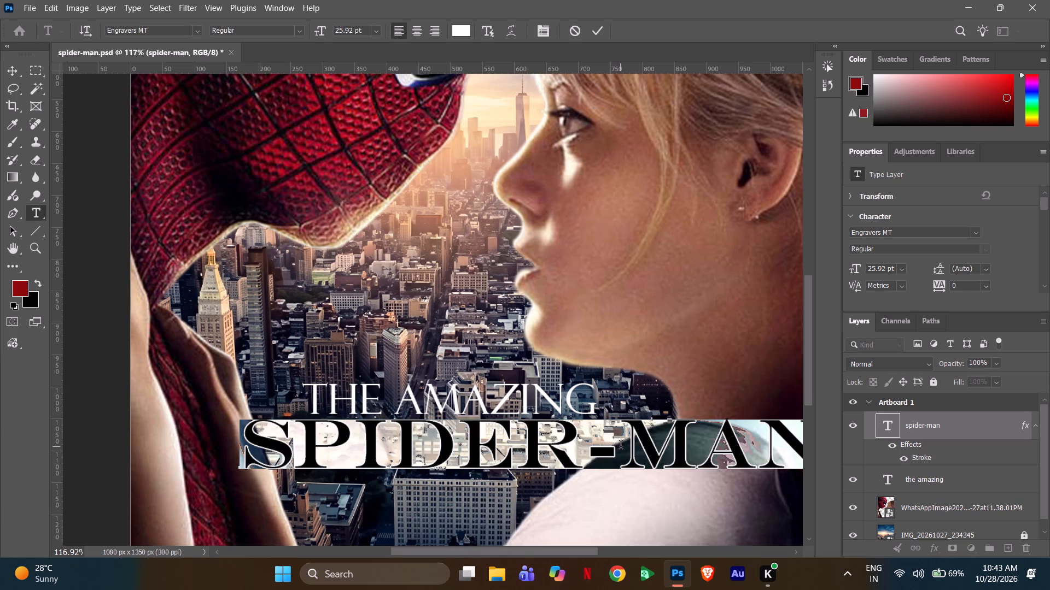
{"action": "left_click", "coordinate": [621, 450]}
{"action": "key", "text": "shift+Left"}
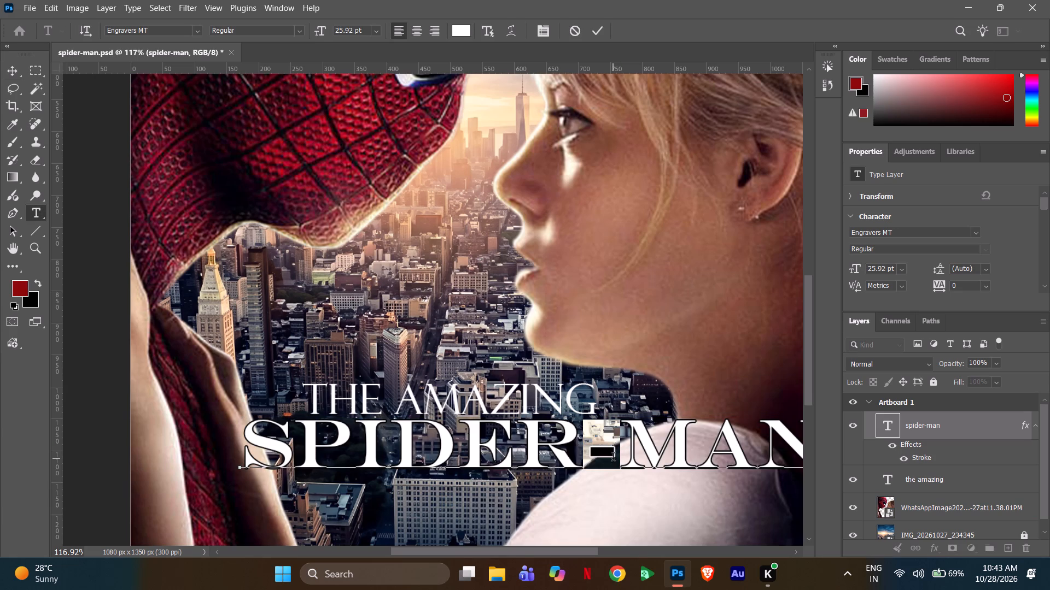
{"action": "key", "text": "Delete"}
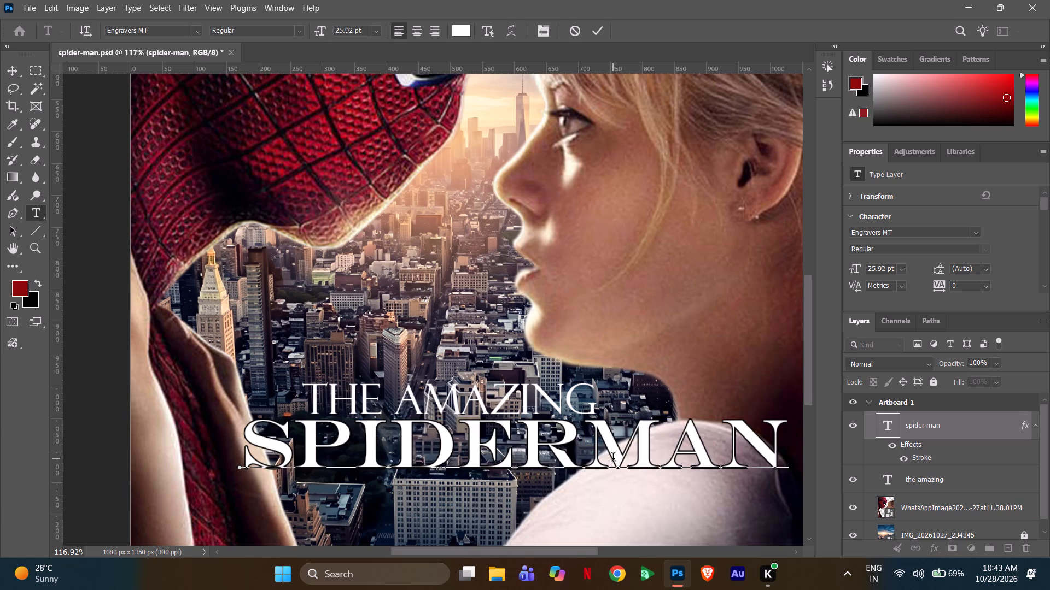
{"action": "key", "text": "ctrl+v"}
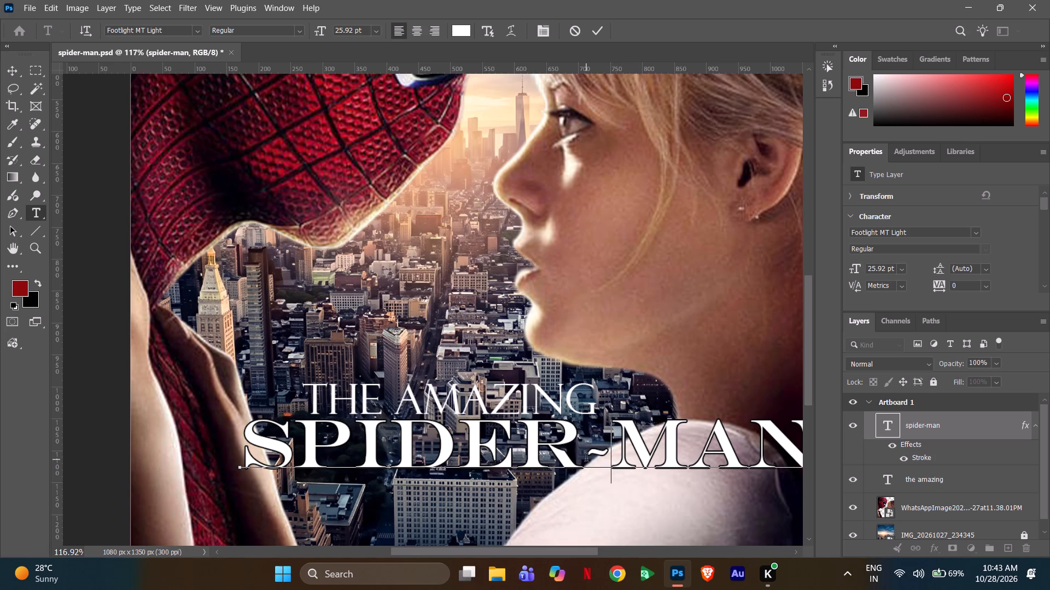
Try 18 pt on the pasted hyphen in "spider-man", settle on a font size of 48 pt, and leave text editing.
{"action": "key", "text": "shift+Left"}
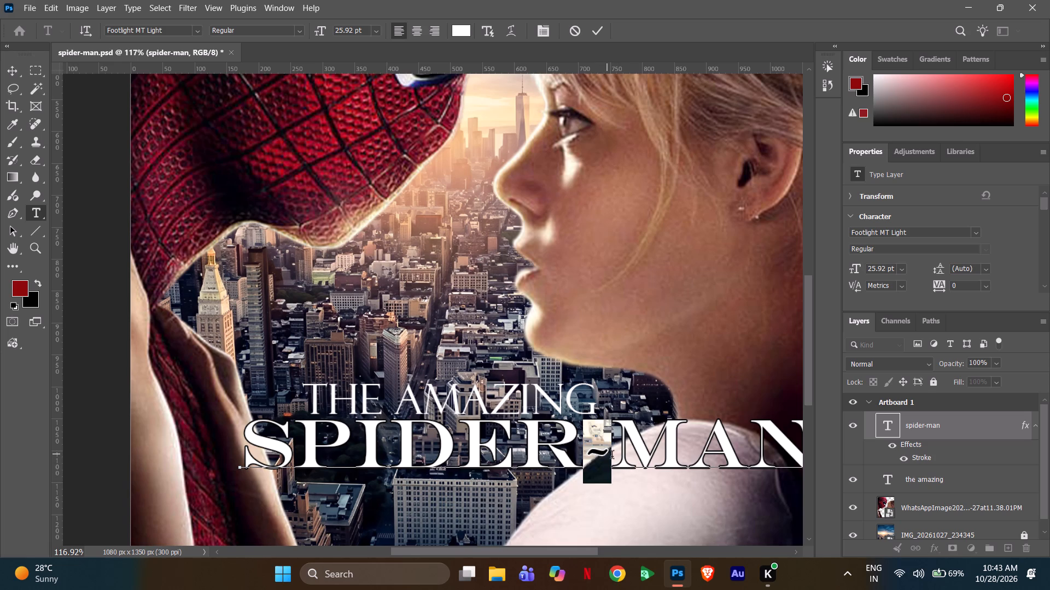
{"action": "left_click", "coordinate": [902, 267]}
{"action": "left_click", "coordinate": [890, 390]}
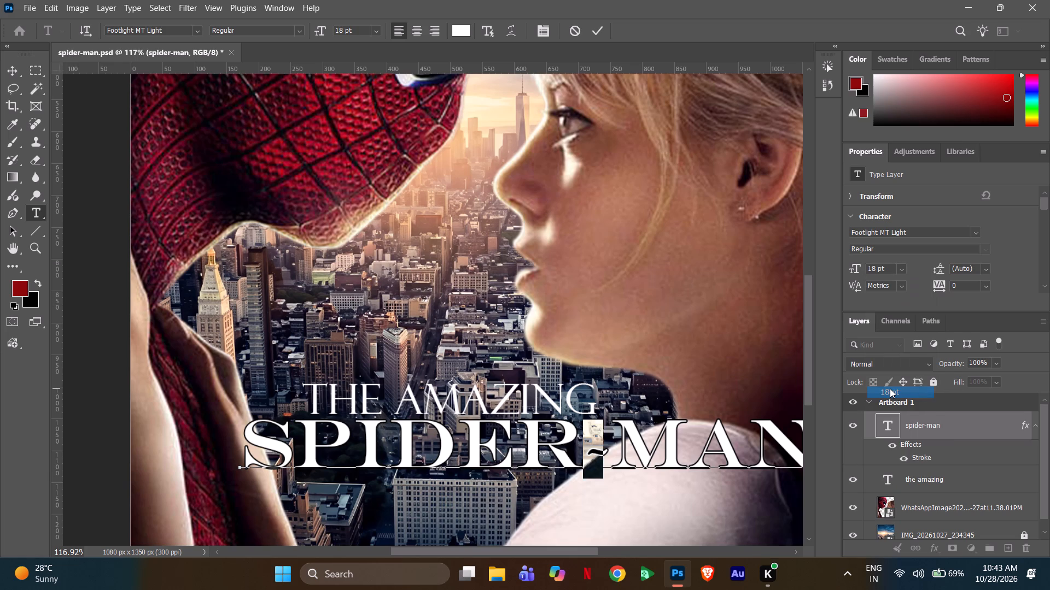
{"action": "left_click", "coordinate": [901, 268]}
{"action": "left_click", "coordinate": [885, 436]}
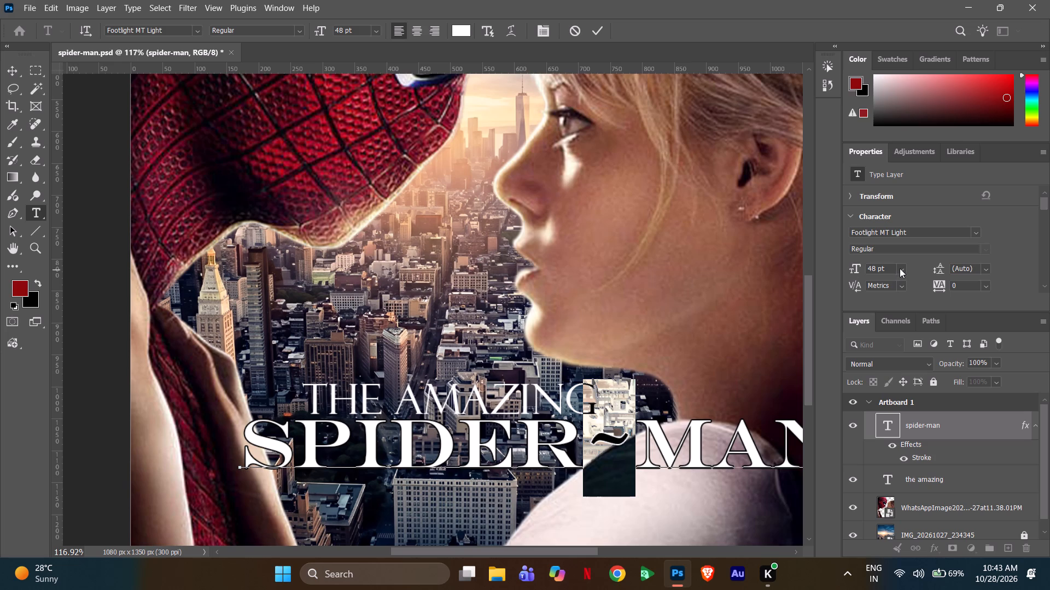
{"action": "left_click", "coordinate": [687, 449]}
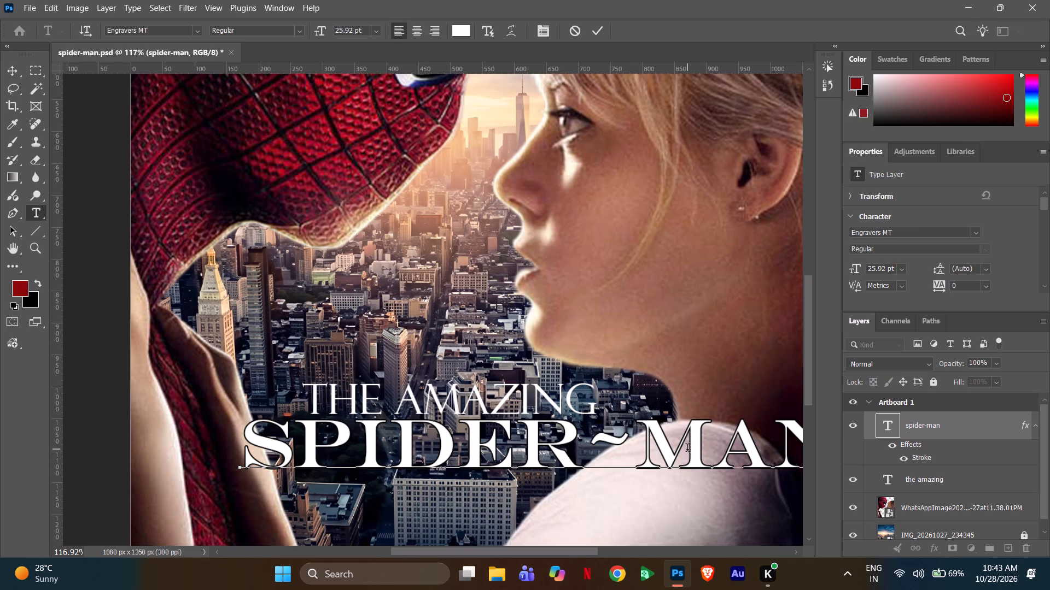
{"action": "left_click", "coordinate": [614, 445]}
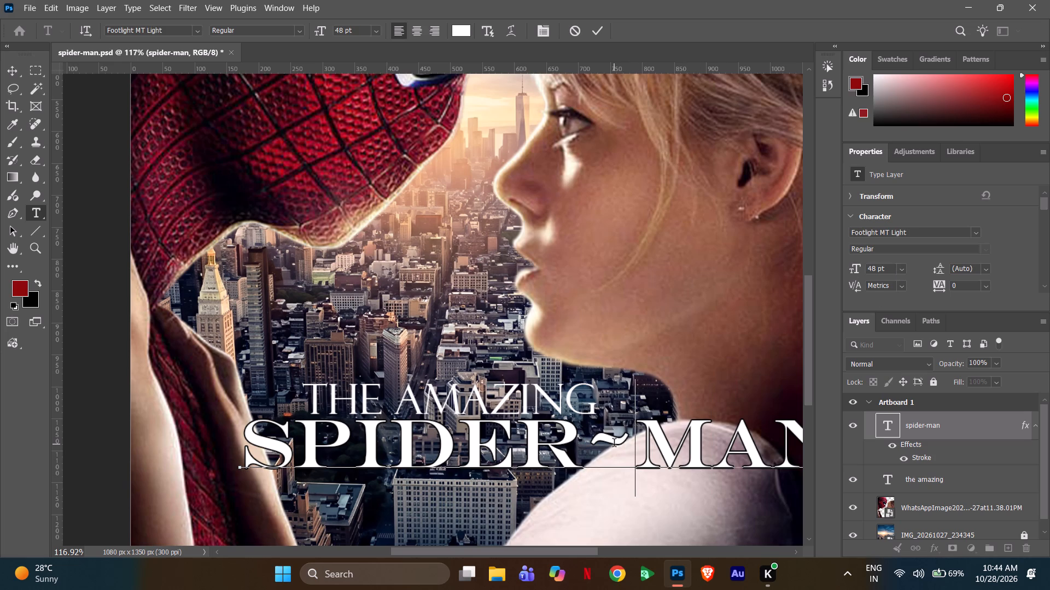
{"action": "key", "text": "shift+Left"}
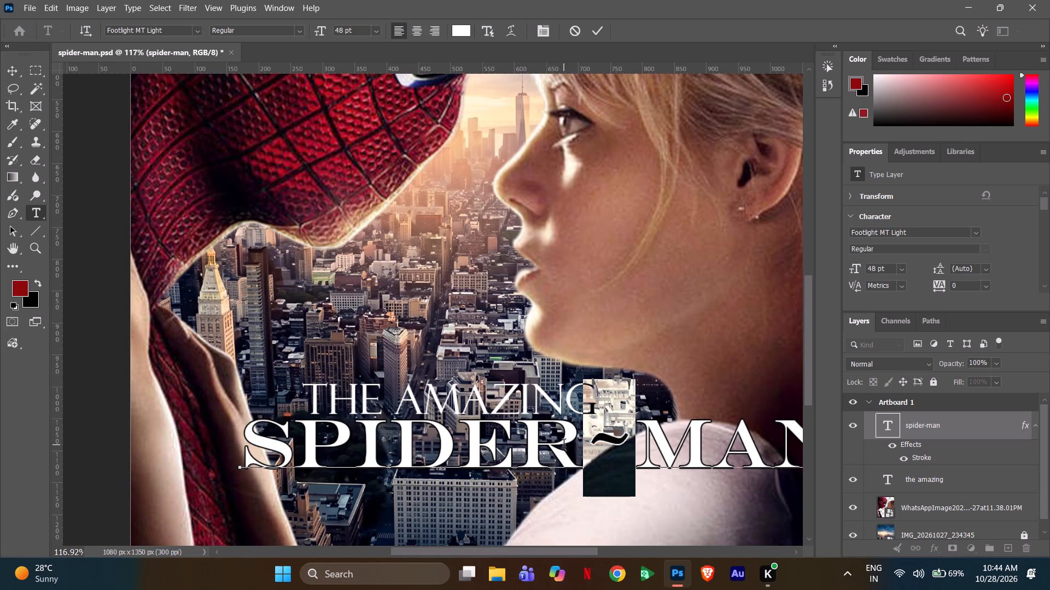
{"action": "left_click", "coordinate": [597, 251]}
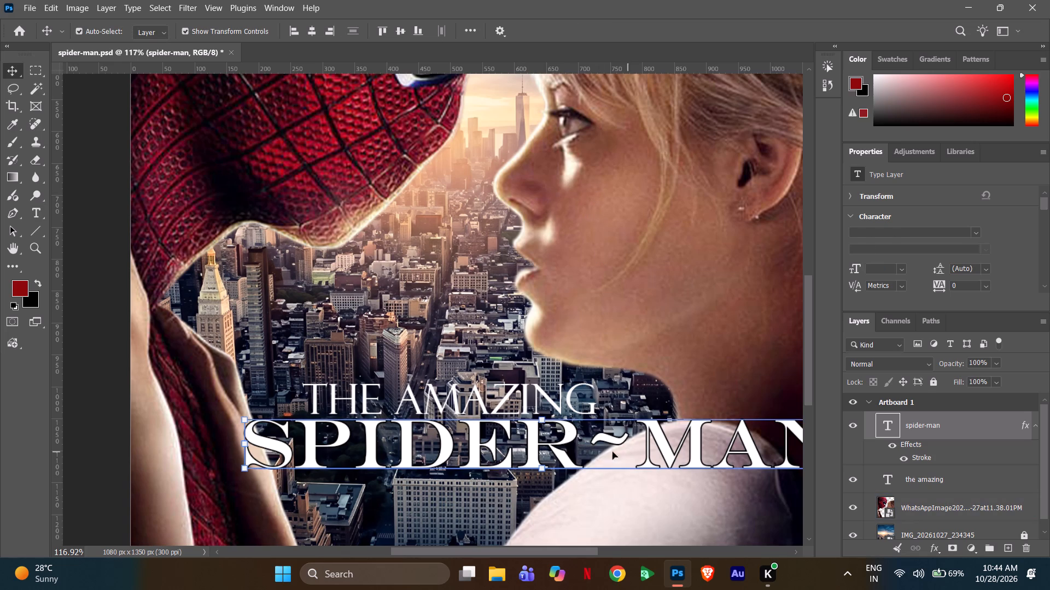
Move the "spider-man" text down below "the amazing" and sideways until it fits fully inside the artboard.
{"action": "scroll", "coordinate": [637, 302], "scroll_direction": "down", "scroll_amount": 7, "text": "ctrl"}
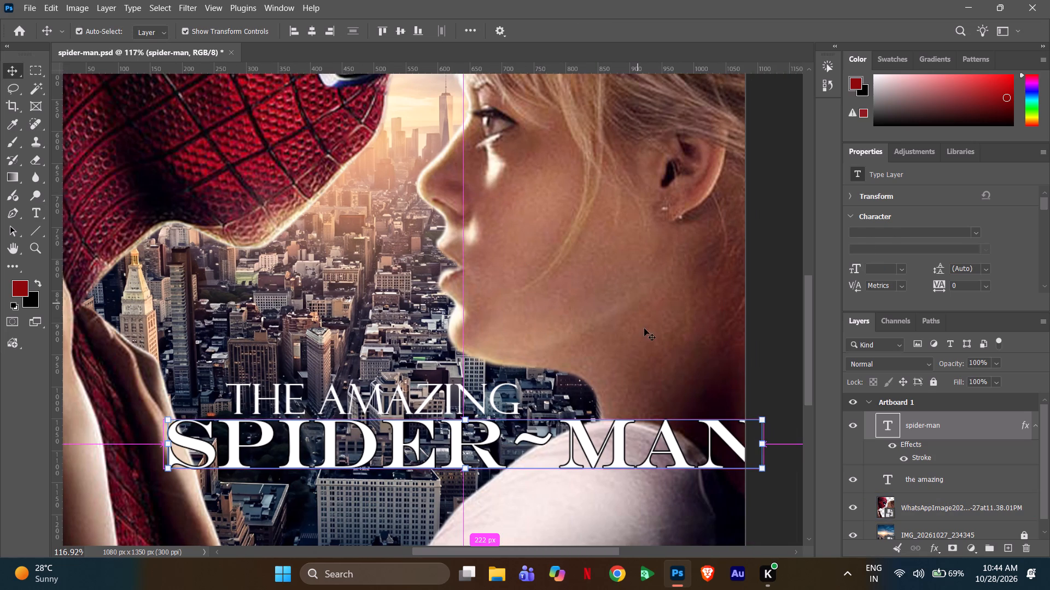
{"action": "left_click_drag", "start_coordinate": [762, 420], "coordinate": [666, 435], "text": "ctrl"}
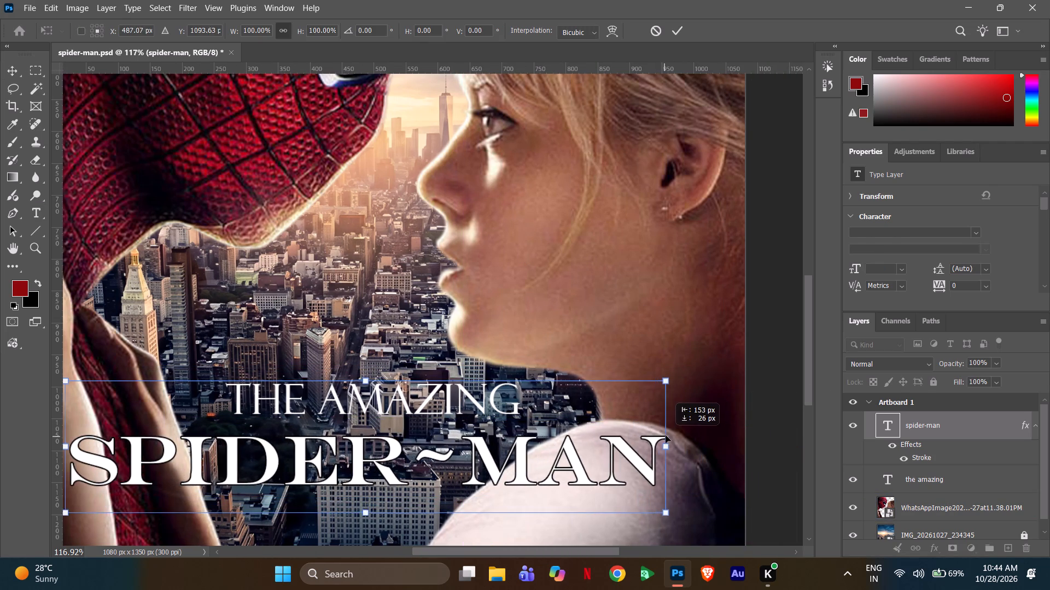
{"action": "left_click_drag", "start_coordinate": [666, 435], "coordinate": [666, 432], "text": "ctrl"}
{"action": "scroll", "coordinate": [664, 429], "scroll_direction": "down", "scroll_amount": 2, "text": "alt"}
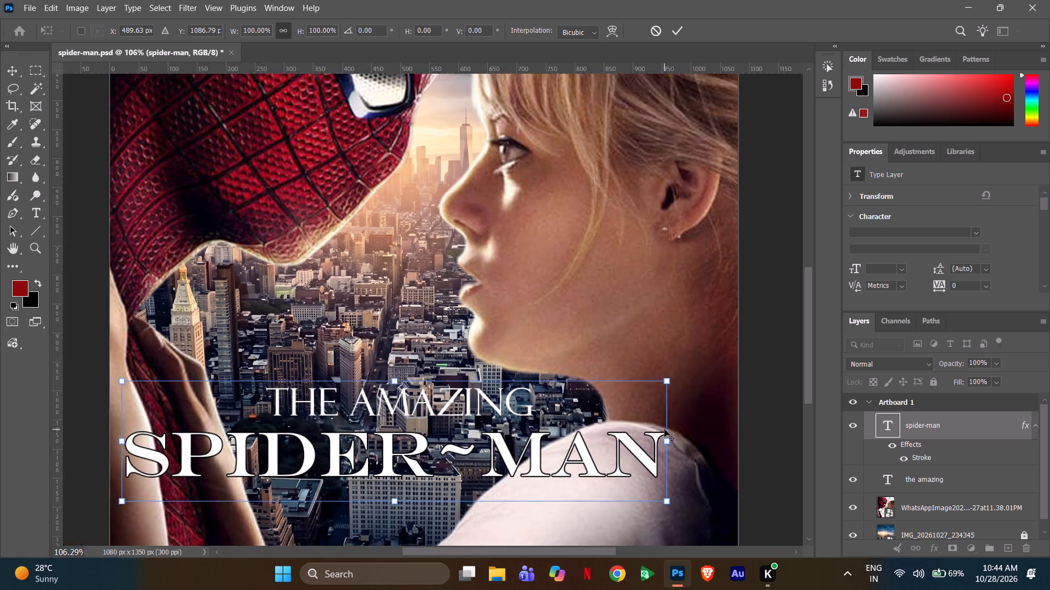
{"action": "scroll", "coordinate": [664, 429], "scroll_direction": "down", "scroll_amount": 4, "text": "alt"}
Centre the "spider-man" text horizontally on the artboard at about X 540 px, Y 1097 px, apply the transform and deselect.
{"action": "left_click_drag", "start_coordinate": [615, 441], "coordinate": [625, 439], "text": "ctrl"}
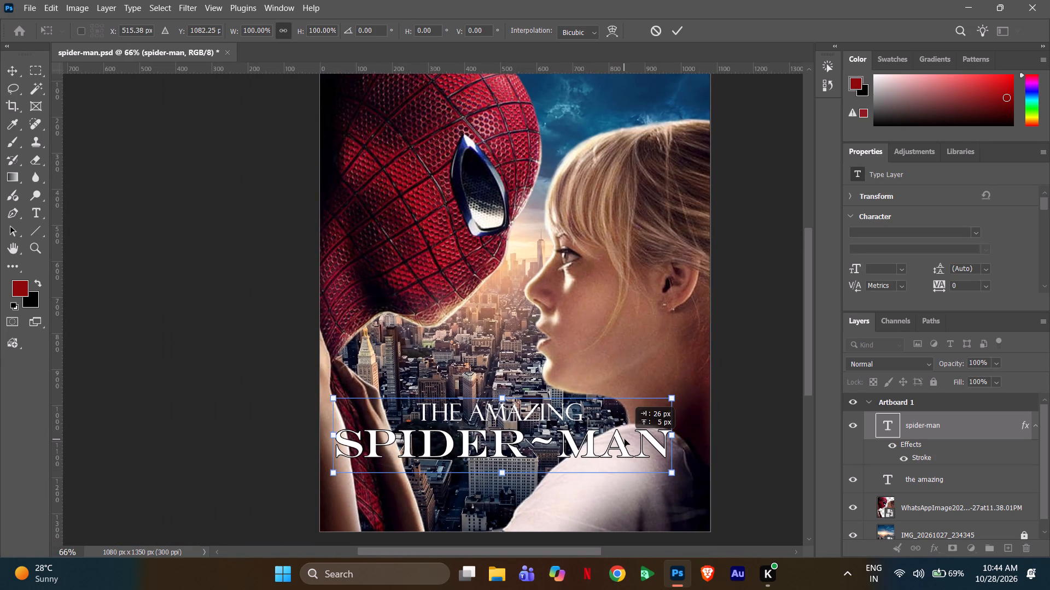
{"action": "left_click_drag", "start_coordinate": [625, 439], "coordinate": [615, 438], "text": "ctrl"}
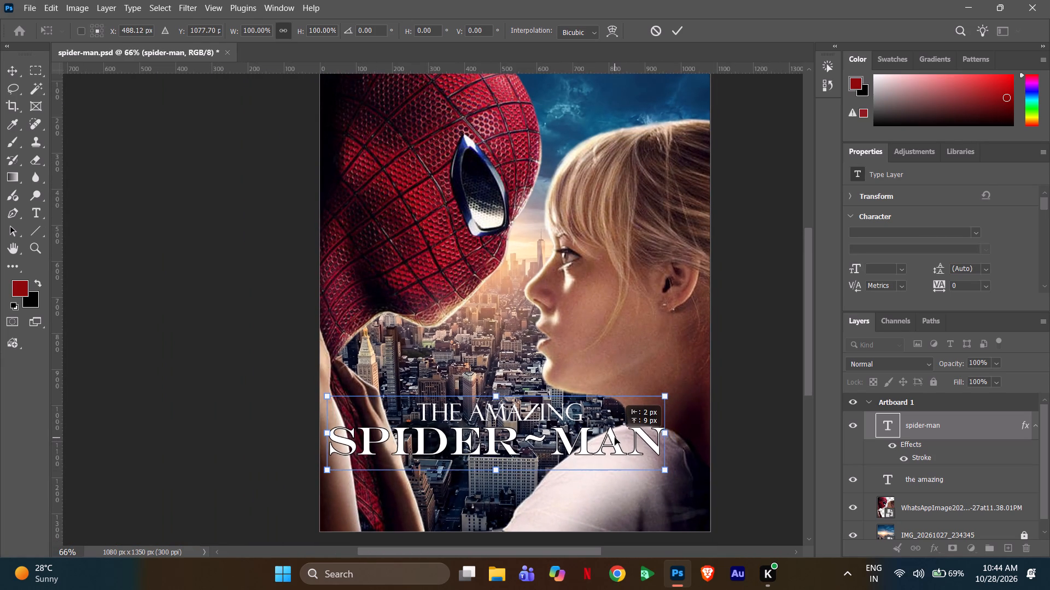
{"action": "left_click_drag", "start_coordinate": [615, 438], "coordinate": [620, 438], "text": "ctrl"}
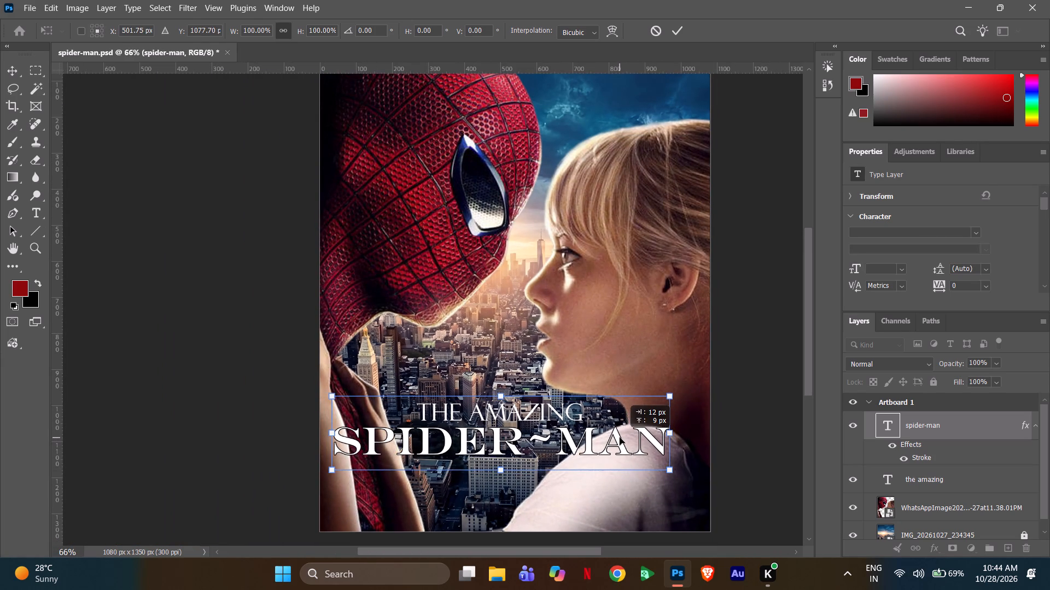
{"action": "left_click_drag", "start_coordinate": [620, 438], "coordinate": [621, 438], "text": "ctrl"}
{"action": "left_click_drag", "start_coordinate": [621, 438], "coordinate": [625, 445]}
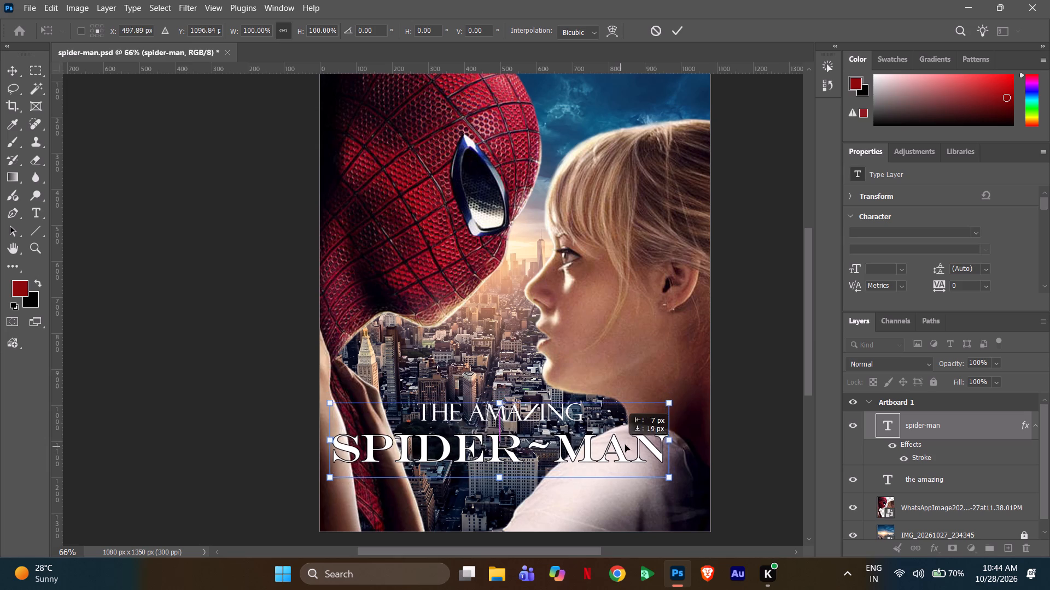
{"action": "left_click_drag", "start_coordinate": [625, 445], "coordinate": [624, 440]}
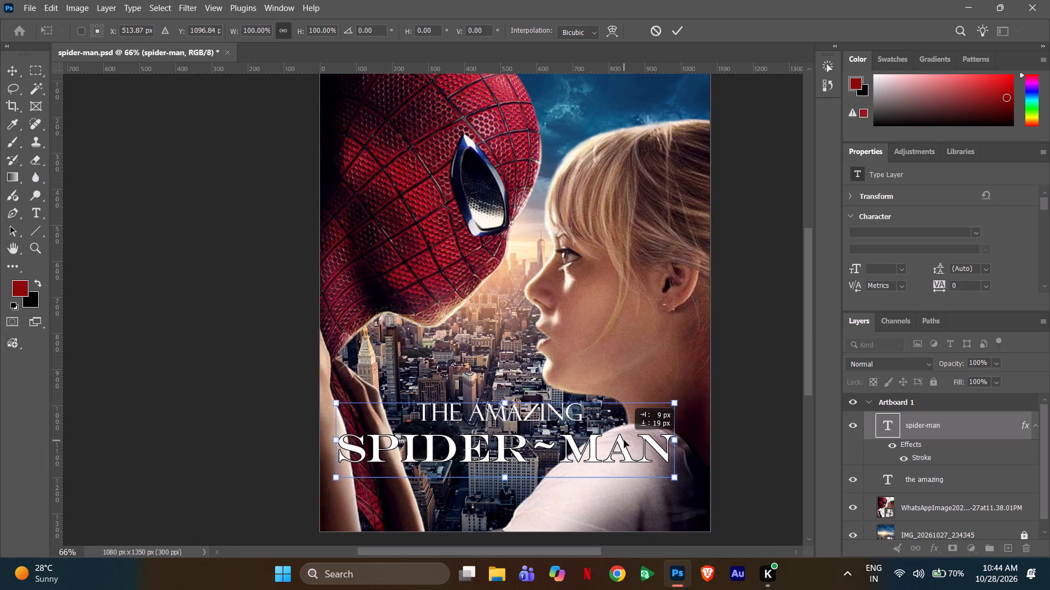
{"action": "left_click_drag", "start_coordinate": [624, 440], "coordinate": [621, 440]}
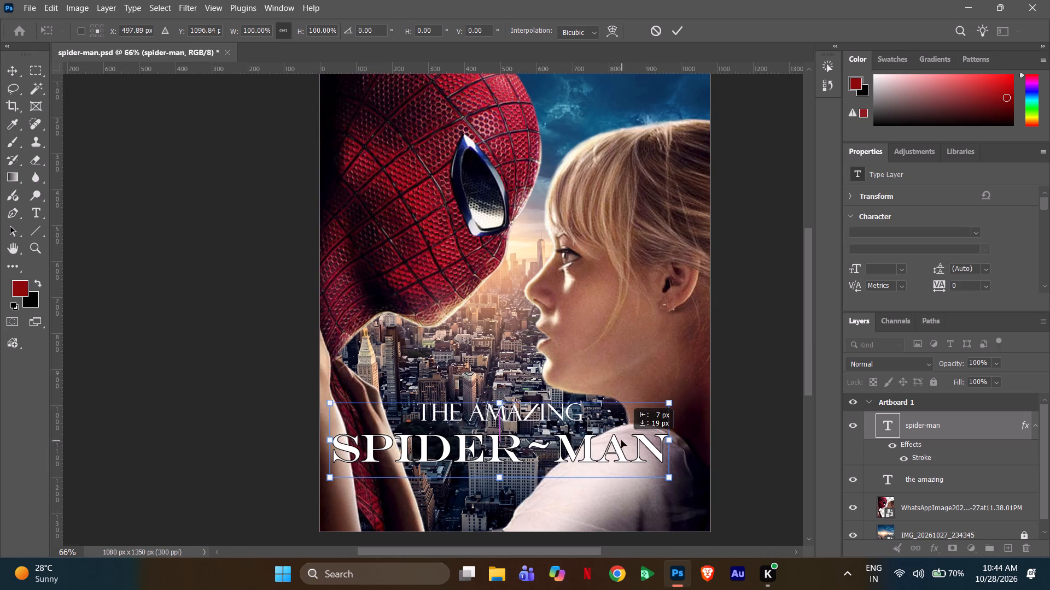
{"action": "left_click_drag", "start_coordinate": [621, 440], "coordinate": [631, 441]}
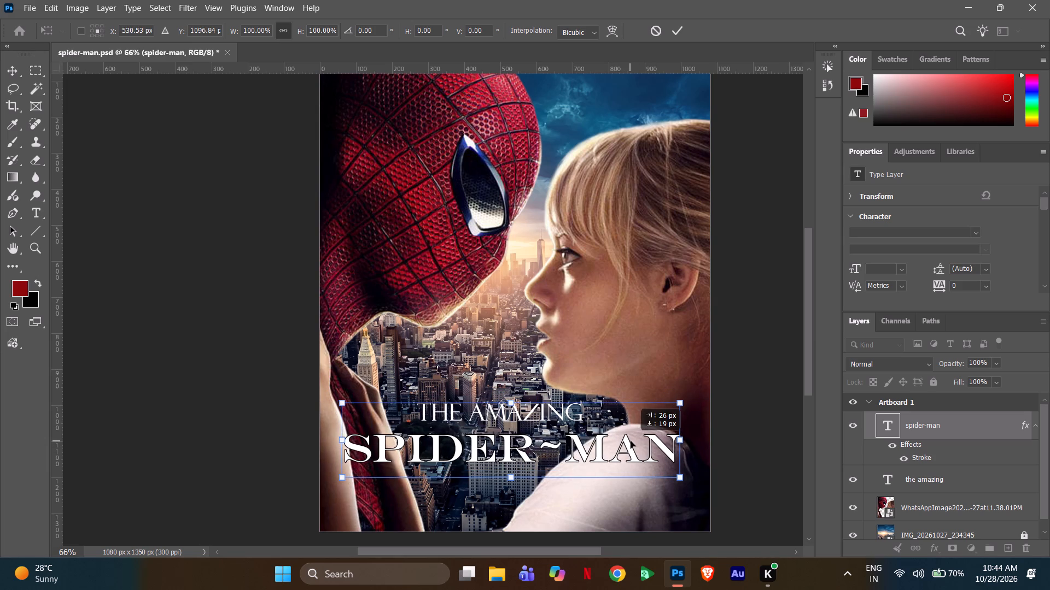
{"action": "left_click_drag", "start_coordinate": [631, 441], "coordinate": [628, 441]}
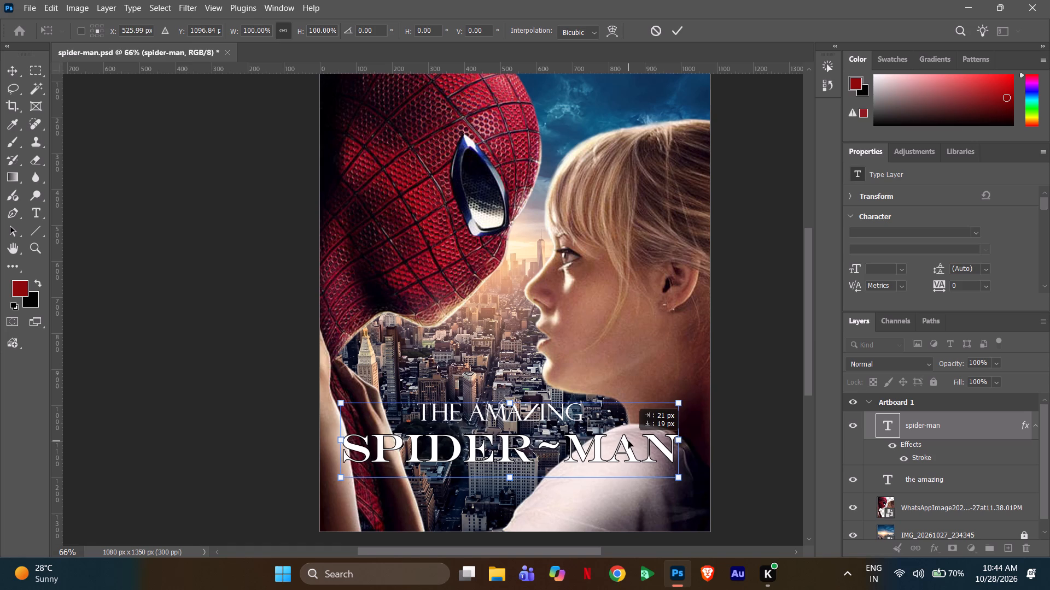
{"action": "left_click_drag", "start_coordinate": [628, 441], "coordinate": [630, 442]}
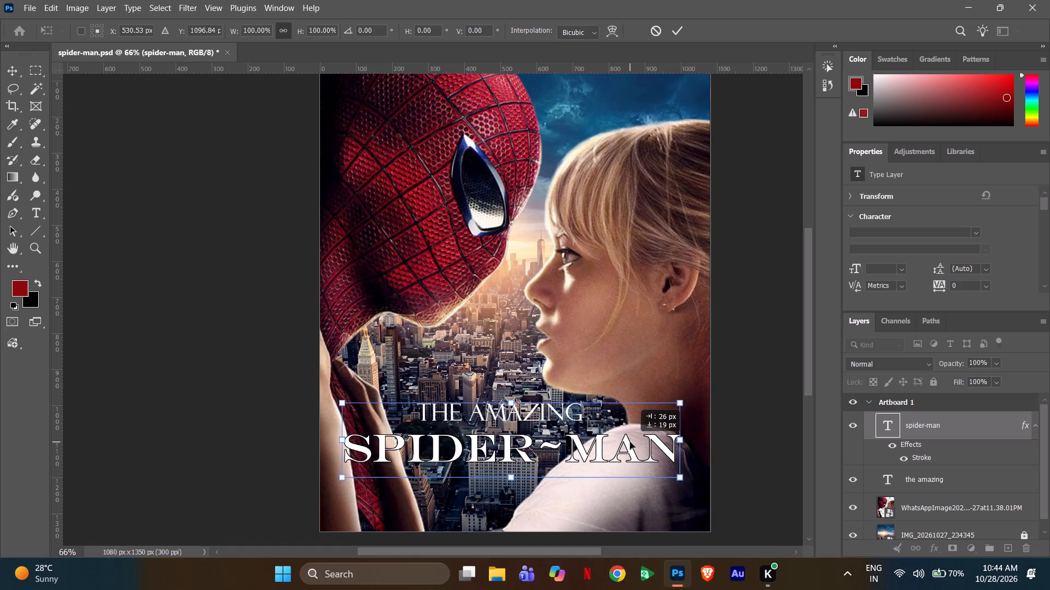
{"action": "left_click_drag", "start_coordinate": [630, 442], "coordinate": [629, 442]}
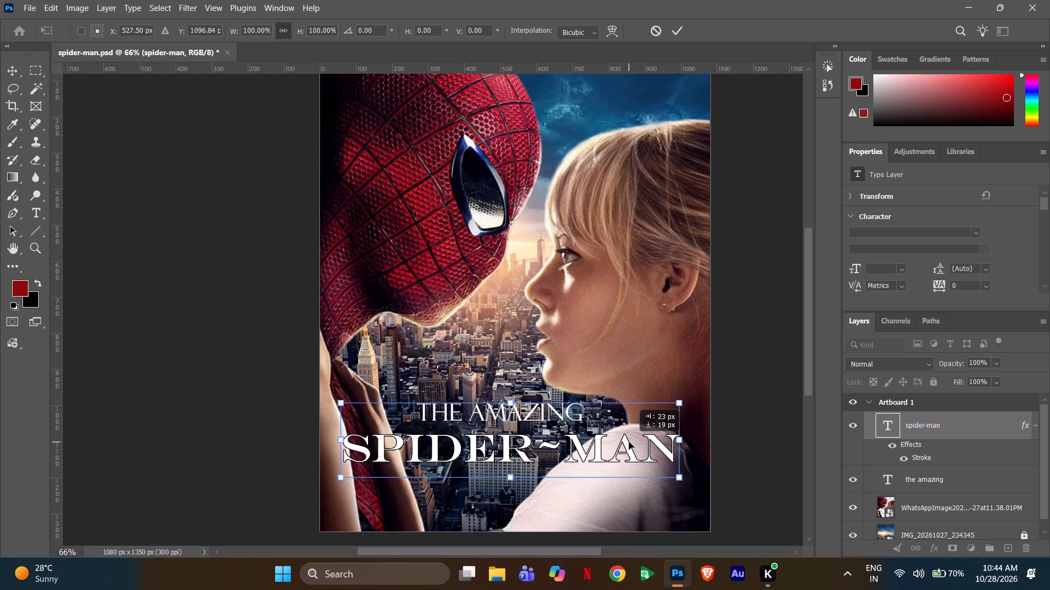
{"action": "left_click_drag", "start_coordinate": [629, 442], "coordinate": [633, 444]}
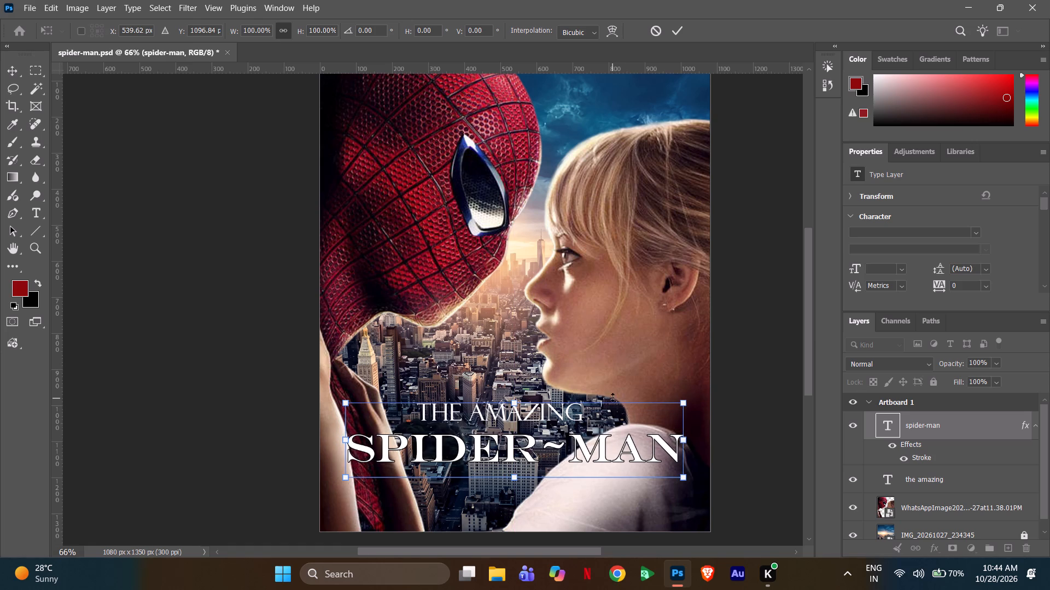
{"action": "left_click", "coordinate": [306, 14]}
{"action": "left_click", "coordinate": [288, 9]}
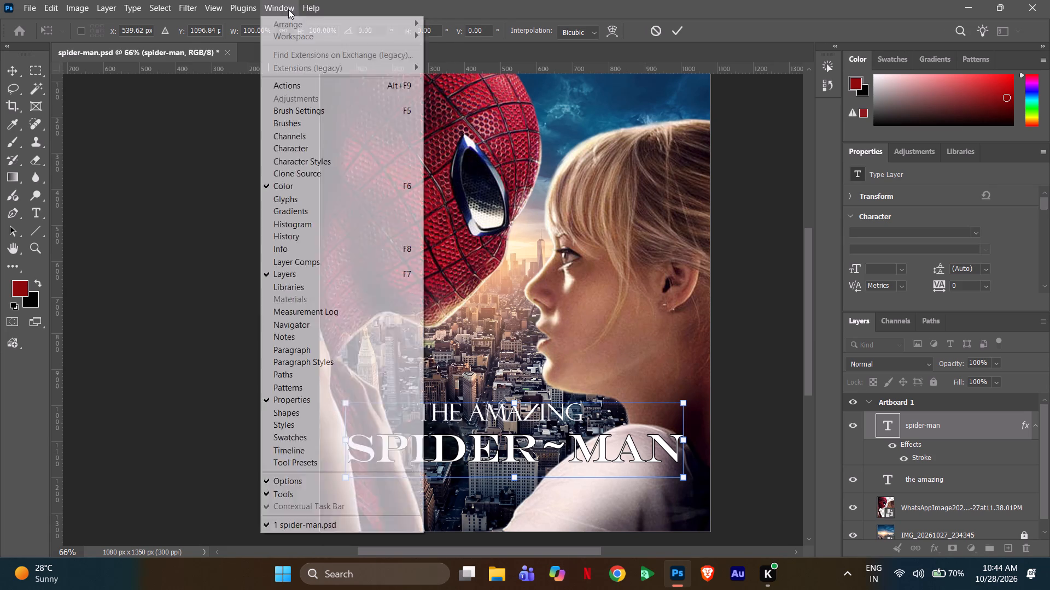
{"action": "scroll", "coordinate": [326, 434], "scroll_direction": "down", "scroll_amount": 6}
{"action": "scroll", "coordinate": [314, 425], "scroll_direction": "up", "scroll_amount": 2}
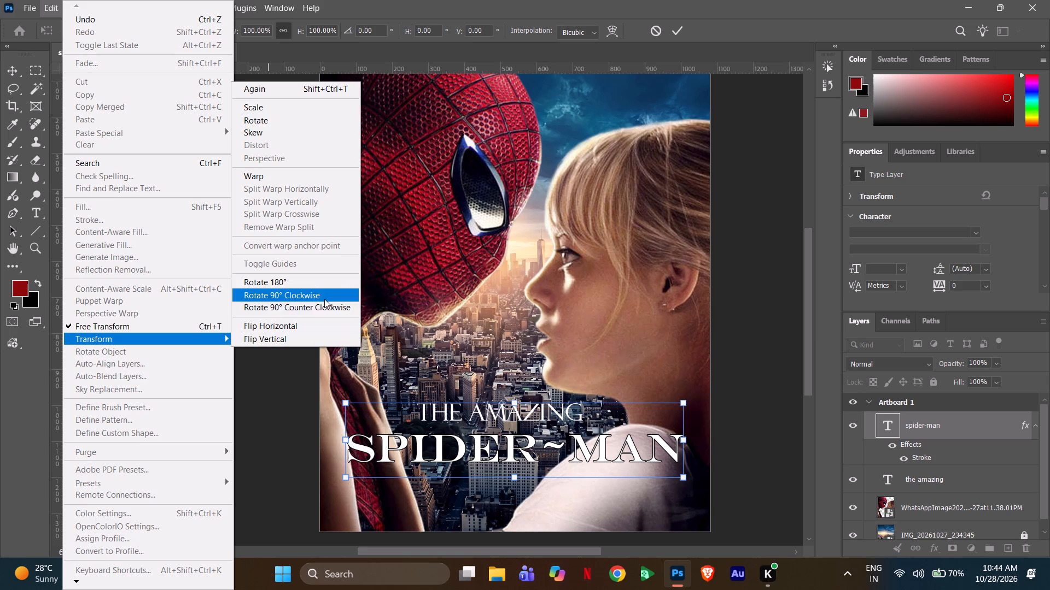
{"action": "left_click", "coordinate": [404, 290]}
{"action": "left_click", "coordinate": [185, 302]}
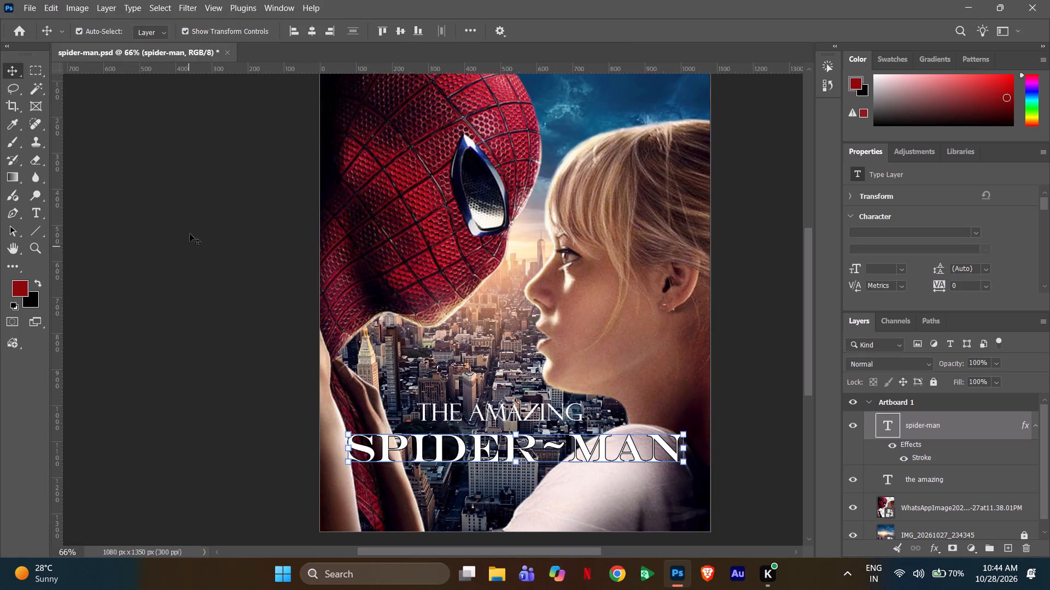
{"action": "left_click", "coordinate": [155, 197]}
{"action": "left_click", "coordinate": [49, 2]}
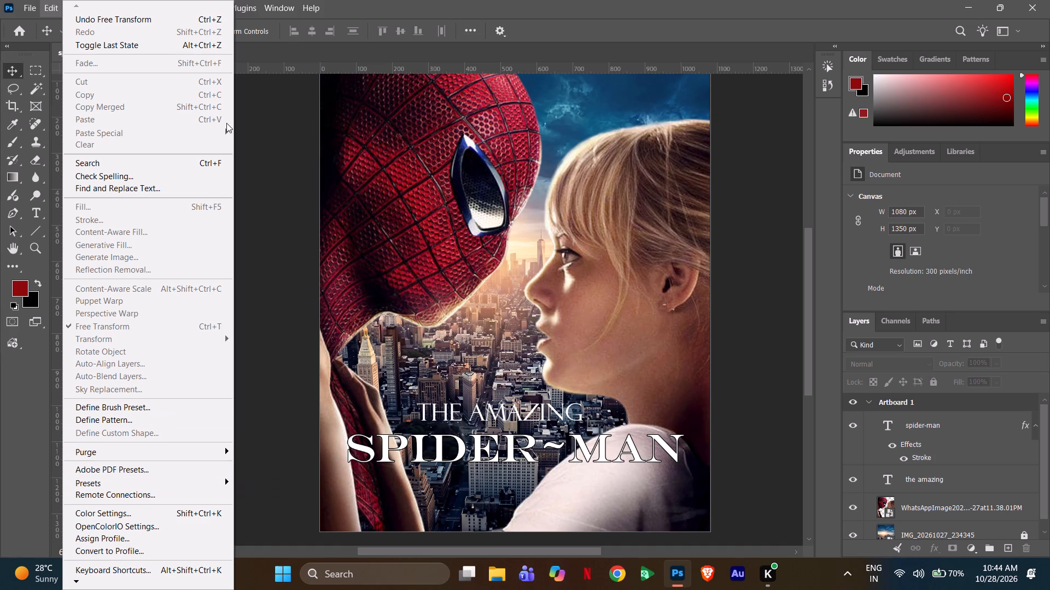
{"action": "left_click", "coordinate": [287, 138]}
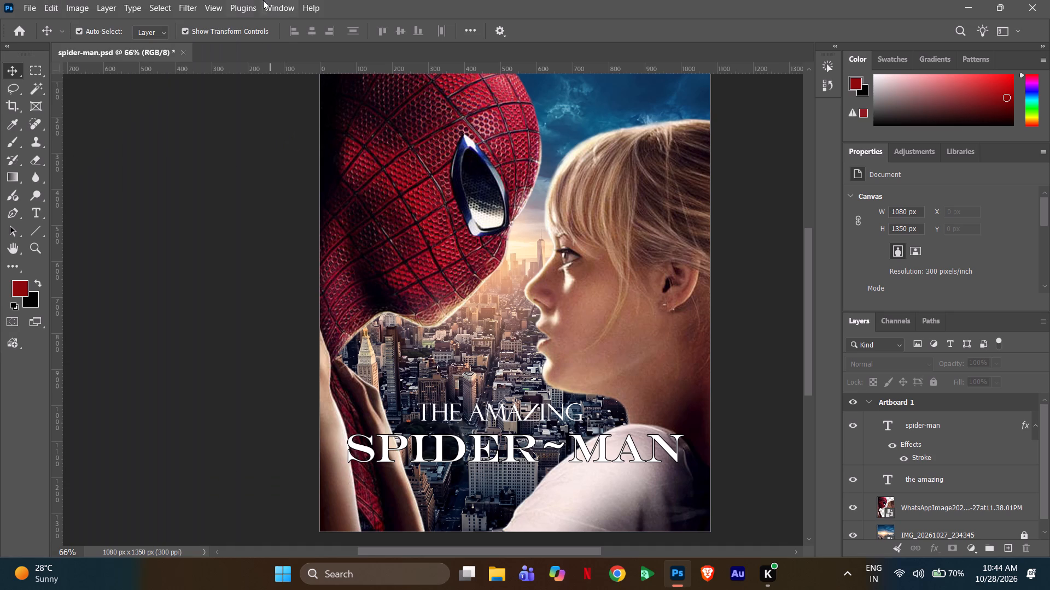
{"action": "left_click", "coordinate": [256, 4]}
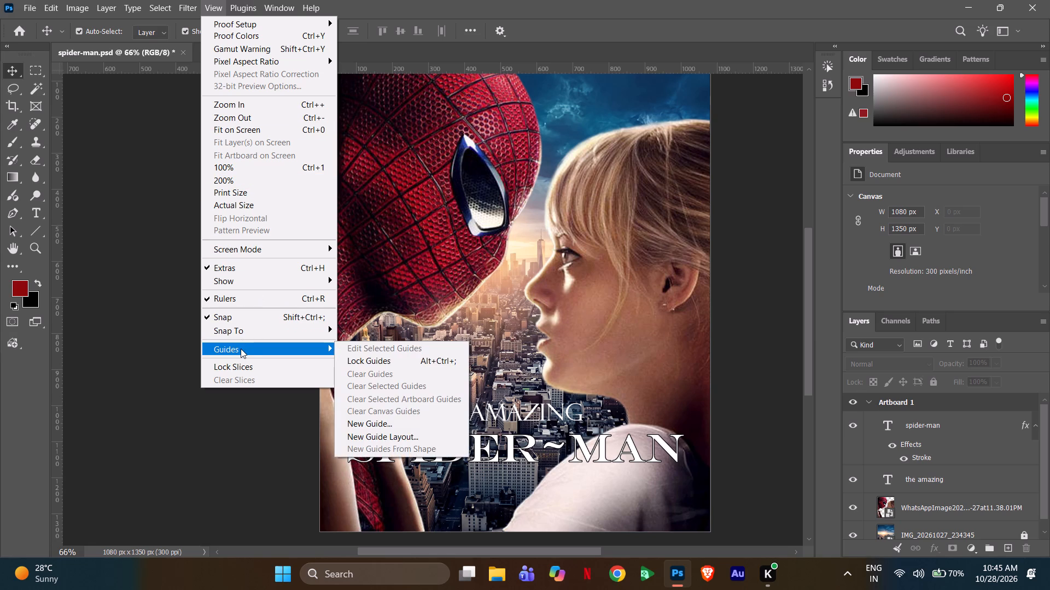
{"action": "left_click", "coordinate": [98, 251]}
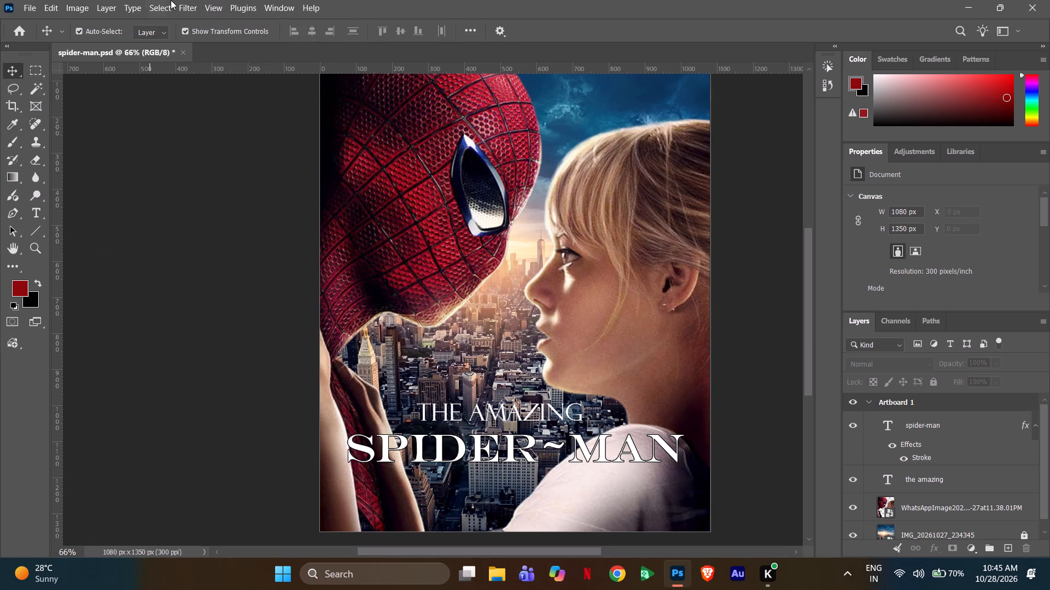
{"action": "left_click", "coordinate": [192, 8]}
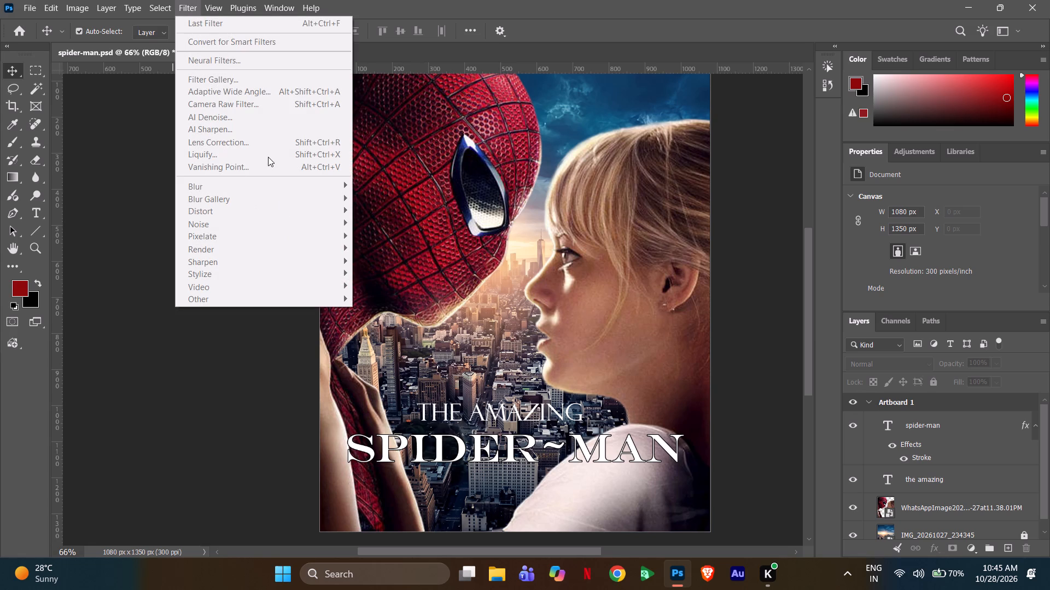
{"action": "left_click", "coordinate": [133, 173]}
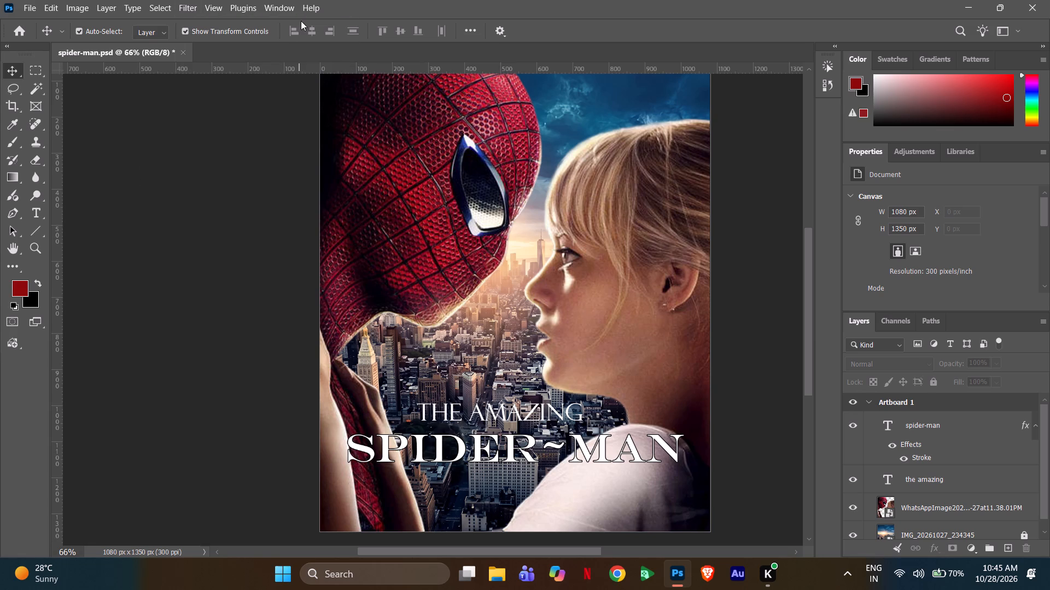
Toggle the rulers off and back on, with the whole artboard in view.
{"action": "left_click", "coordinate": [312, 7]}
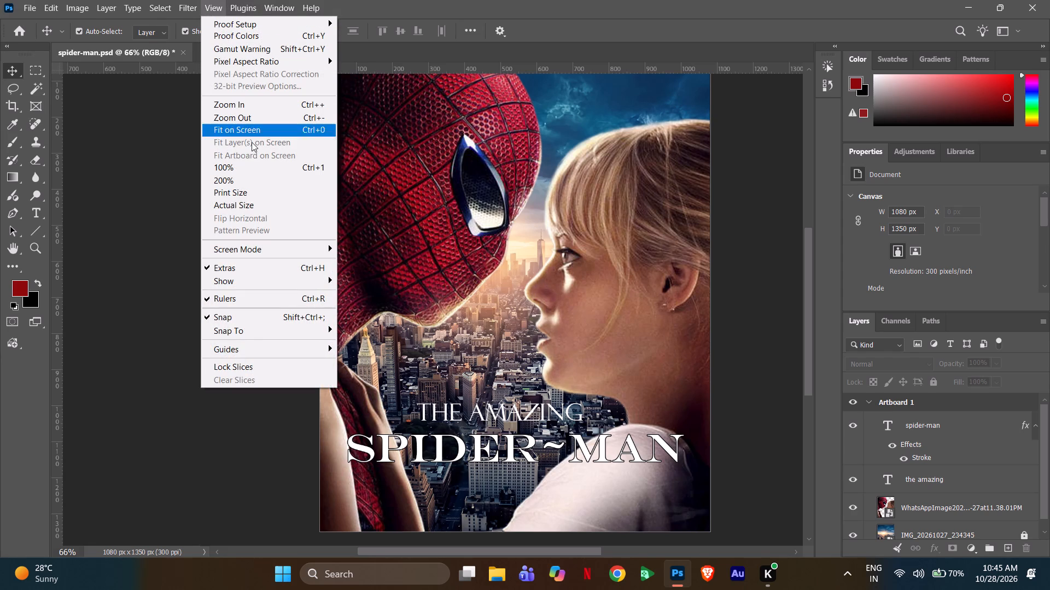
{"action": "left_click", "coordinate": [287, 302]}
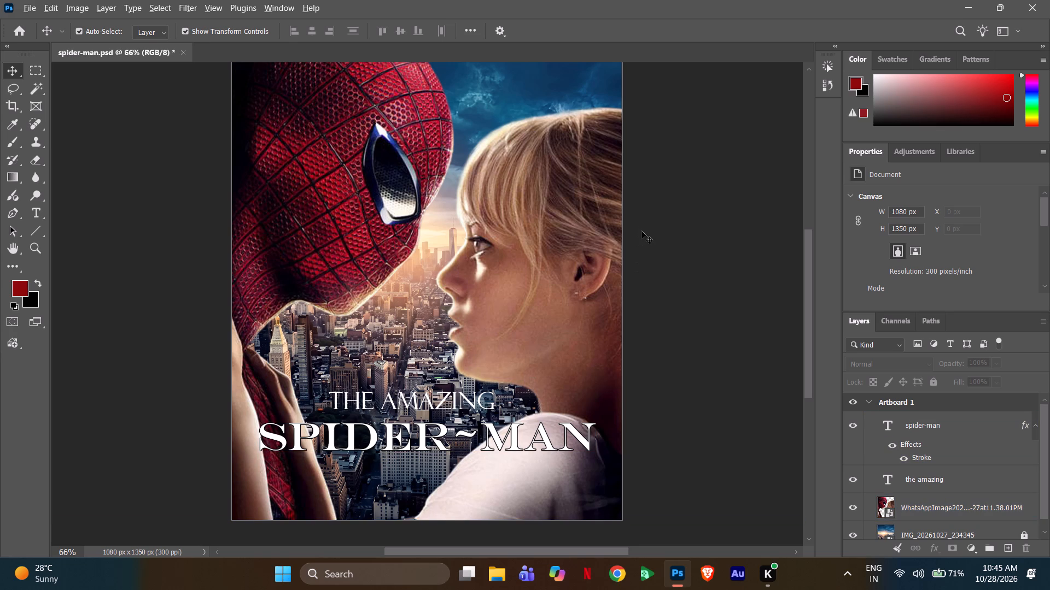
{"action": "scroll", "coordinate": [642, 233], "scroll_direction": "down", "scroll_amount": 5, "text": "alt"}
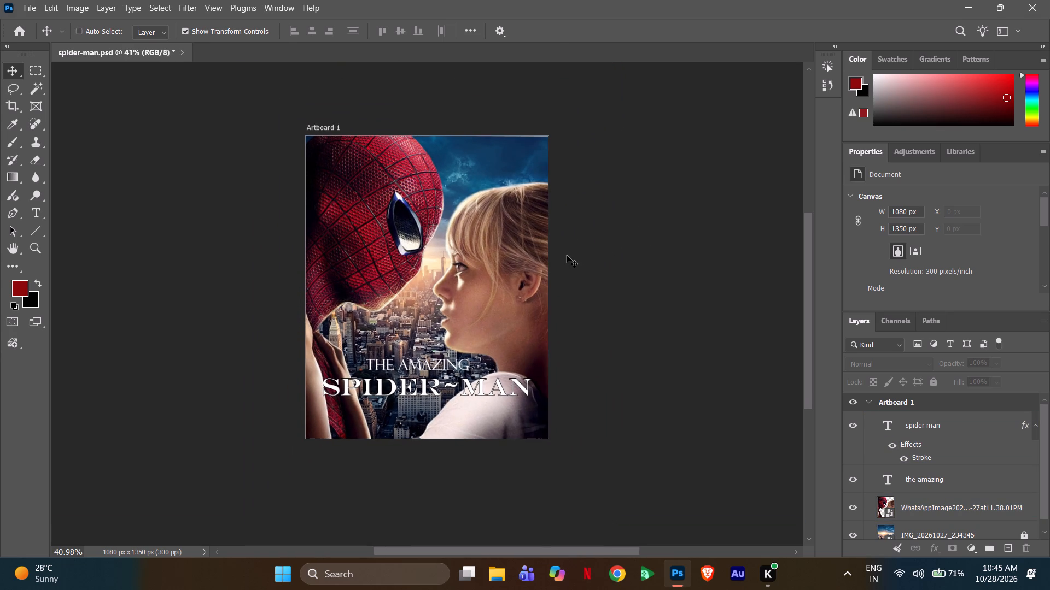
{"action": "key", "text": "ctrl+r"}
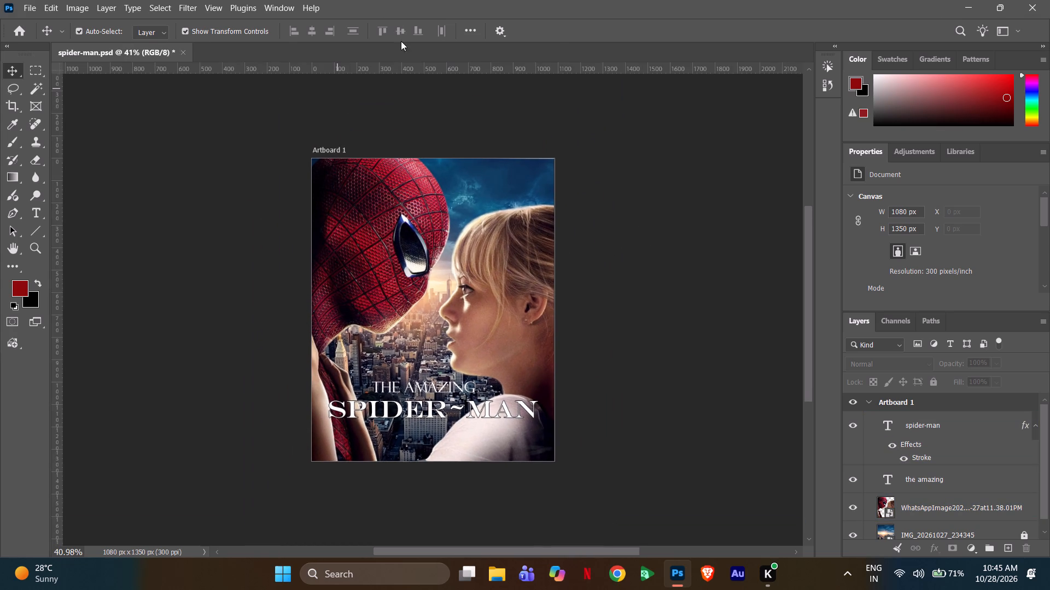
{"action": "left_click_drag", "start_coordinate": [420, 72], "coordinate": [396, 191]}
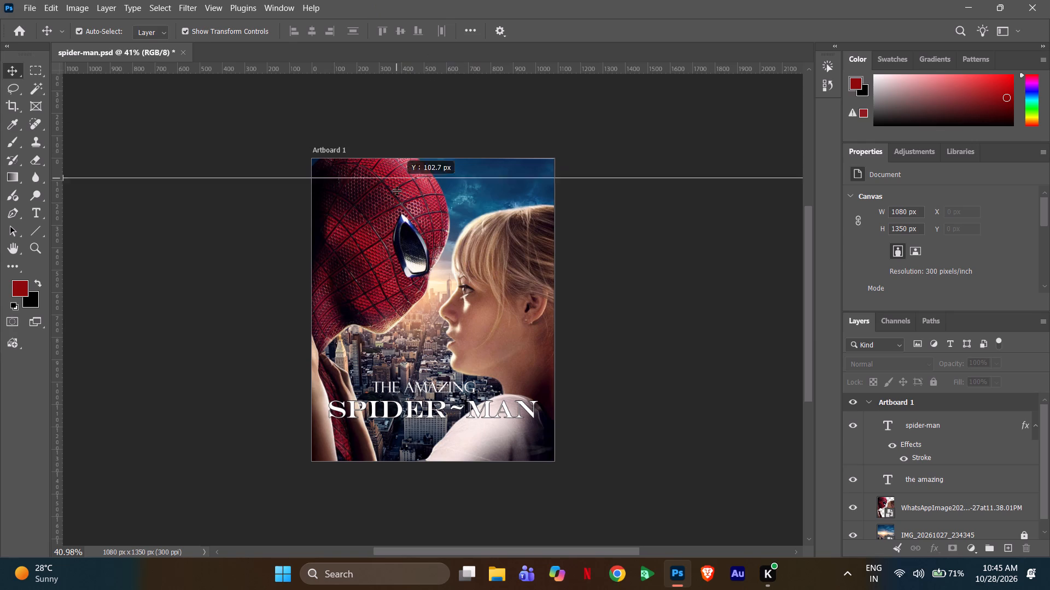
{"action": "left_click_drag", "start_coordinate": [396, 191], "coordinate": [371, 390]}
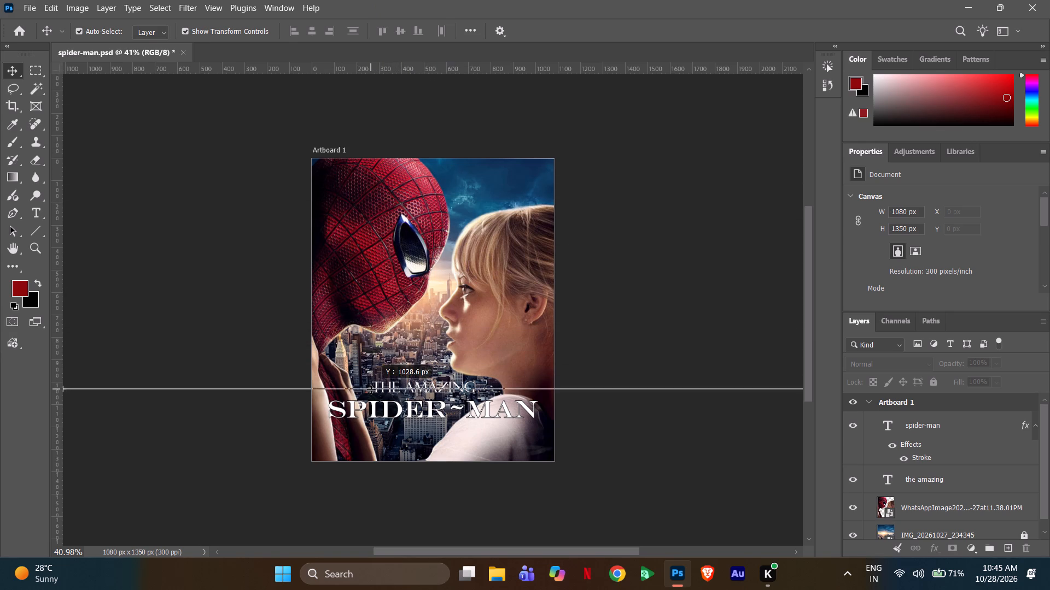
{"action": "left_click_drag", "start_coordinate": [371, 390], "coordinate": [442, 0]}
Place a vertical guide just inside the artboard's left edge at about X 27 px.
{"action": "left_click_drag", "start_coordinate": [57, 286], "coordinate": [265, 347]}
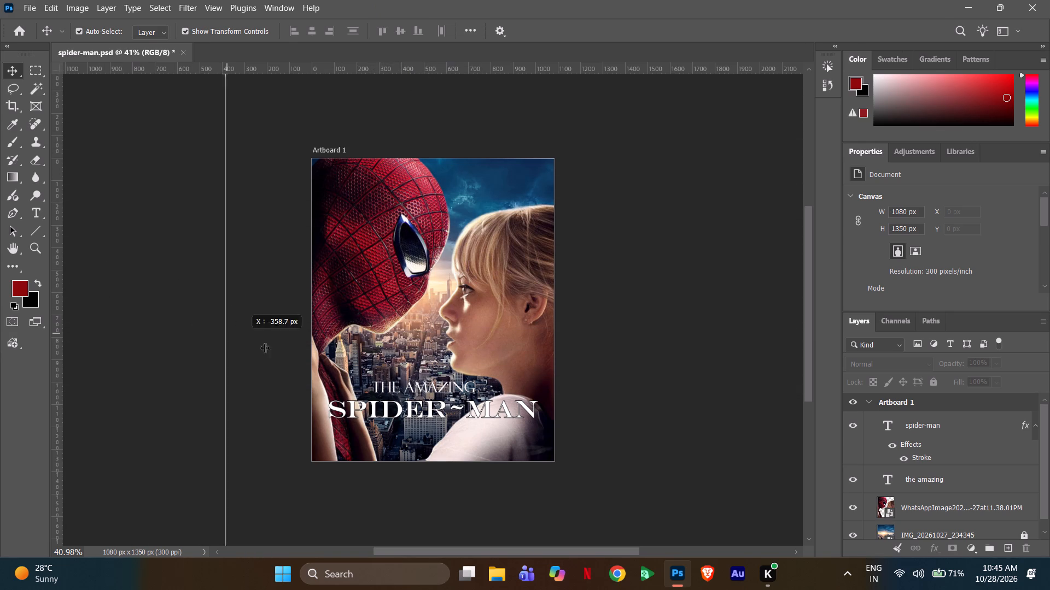
{"action": "left_click_drag", "start_coordinate": [265, 347], "coordinate": [318, 362]}
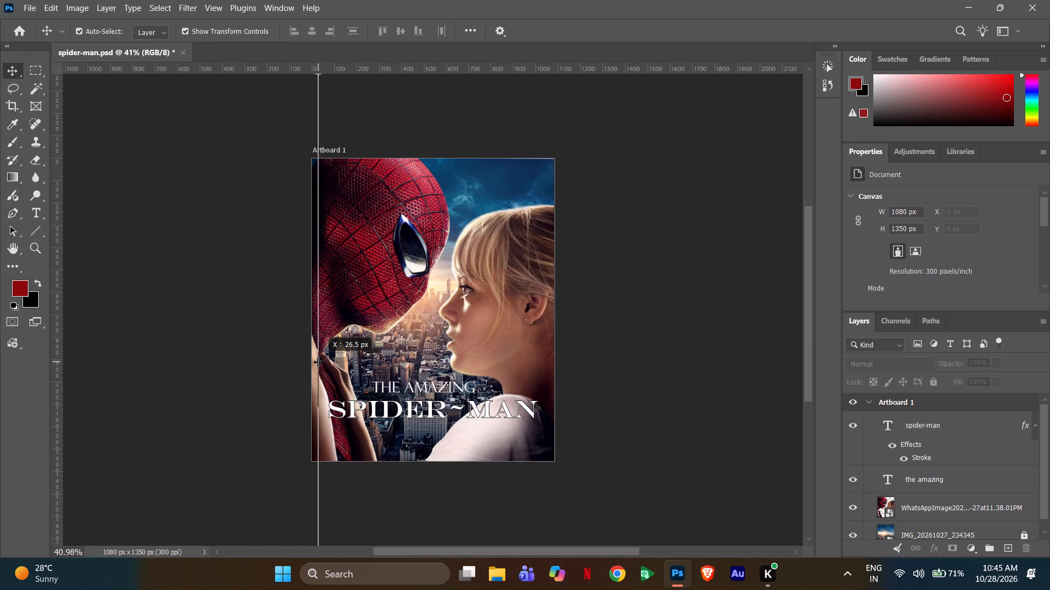
{"action": "left_click_drag", "start_coordinate": [318, 362], "coordinate": [319, 363]}
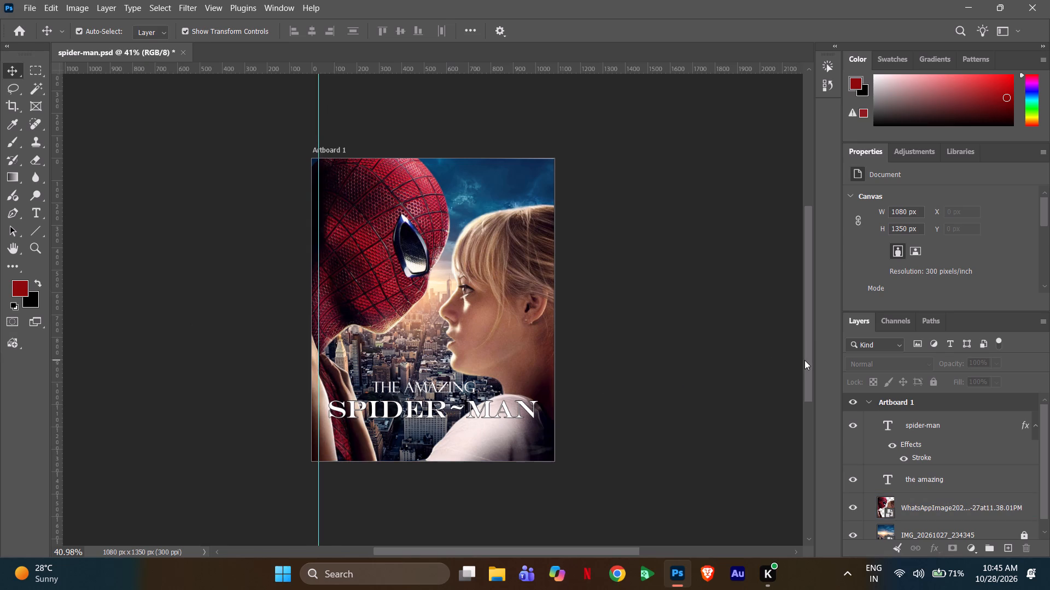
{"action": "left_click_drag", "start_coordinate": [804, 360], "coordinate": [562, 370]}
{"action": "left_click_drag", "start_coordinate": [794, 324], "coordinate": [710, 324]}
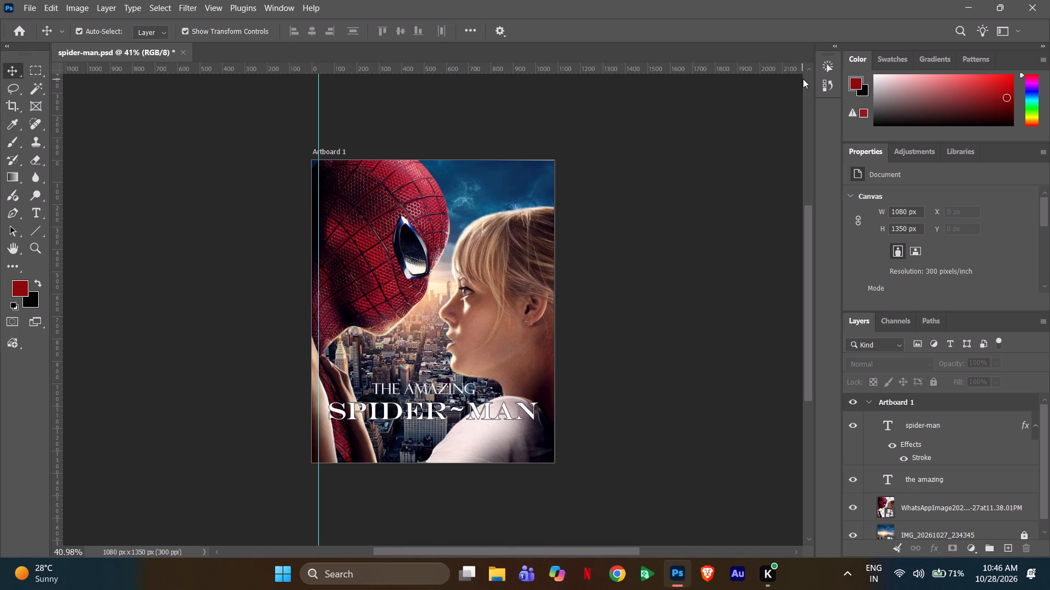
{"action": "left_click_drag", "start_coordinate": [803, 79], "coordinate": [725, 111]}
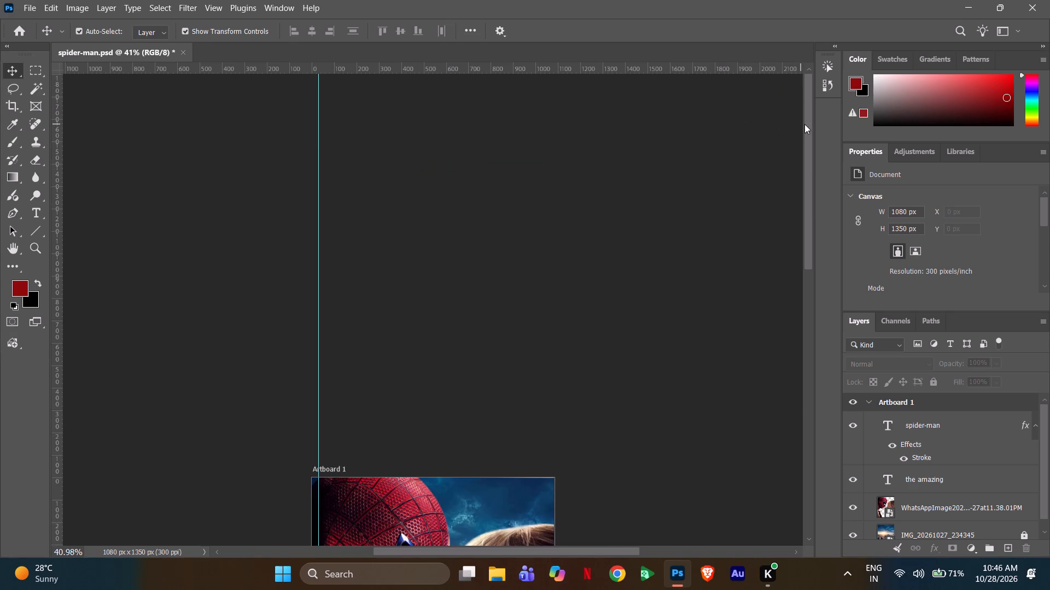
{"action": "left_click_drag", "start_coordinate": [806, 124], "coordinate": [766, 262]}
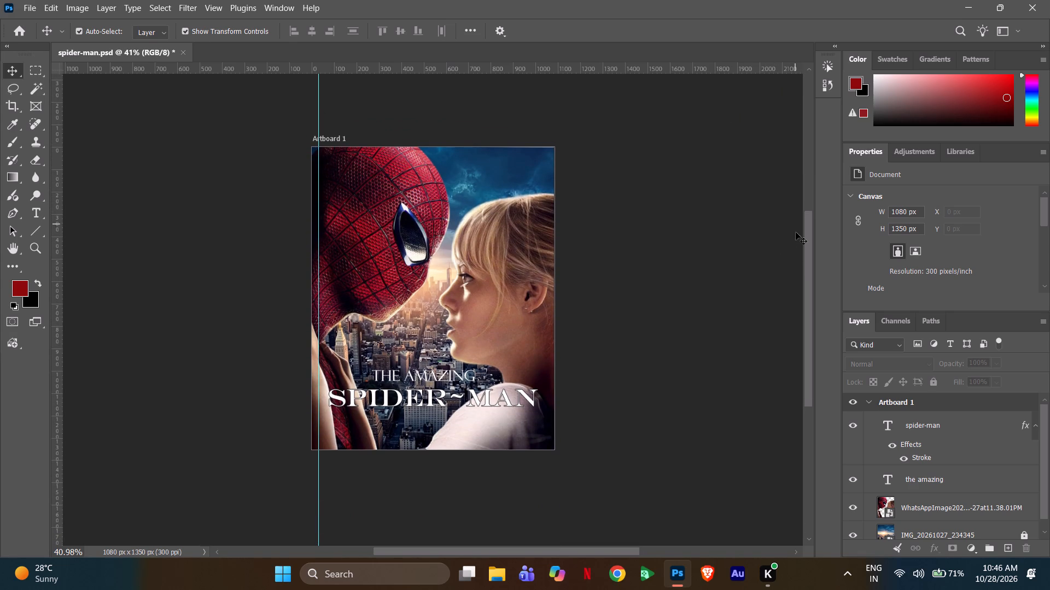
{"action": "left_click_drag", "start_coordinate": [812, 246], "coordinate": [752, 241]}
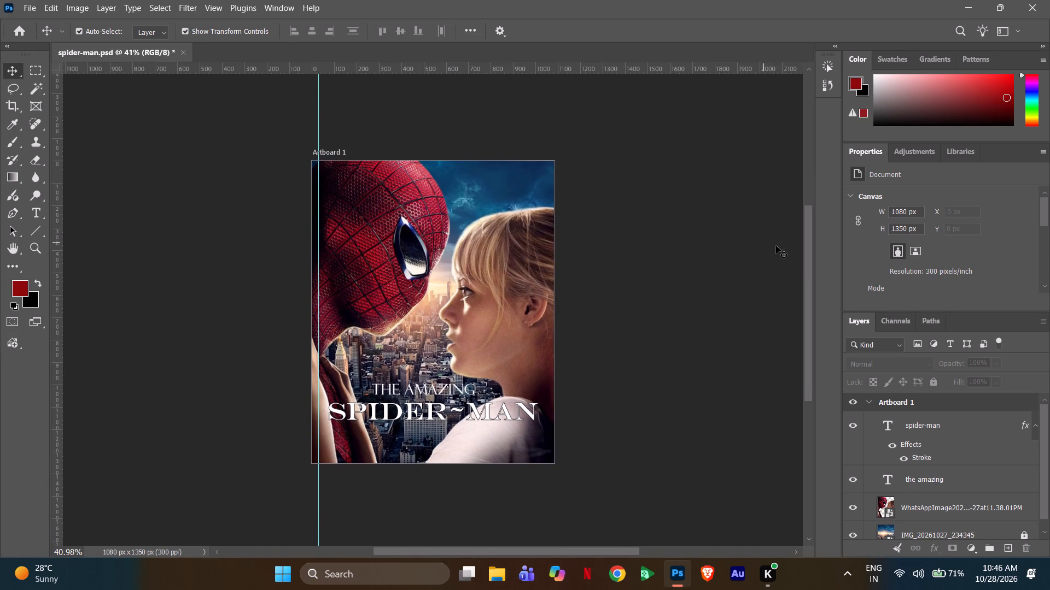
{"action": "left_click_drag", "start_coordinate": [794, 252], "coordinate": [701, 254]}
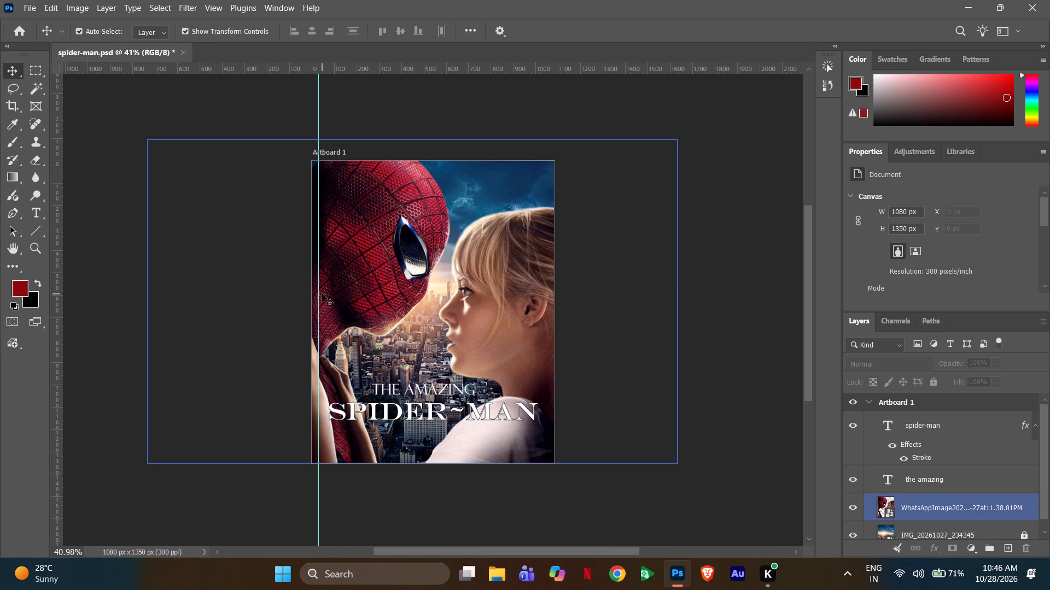
Move the vertical guide across to just inside the artboard's right edge and delete it.
{"action": "left_click_drag", "start_coordinate": [319, 298], "coordinate": [536, 347]}
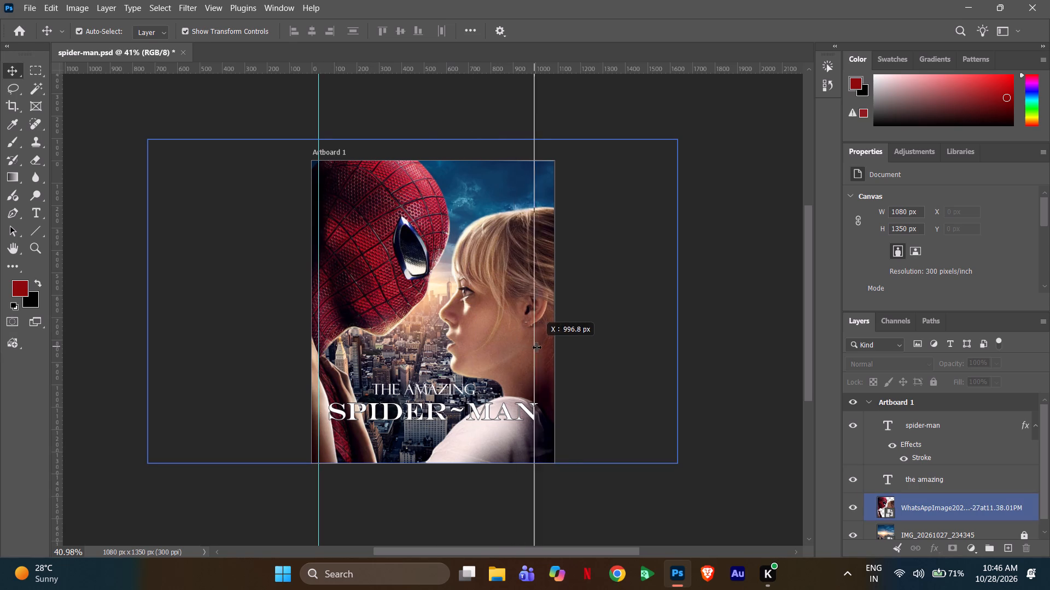
{"action": "left_click_drag", "start_coordinate": [536, 347], "coordinate": [541, 348]}
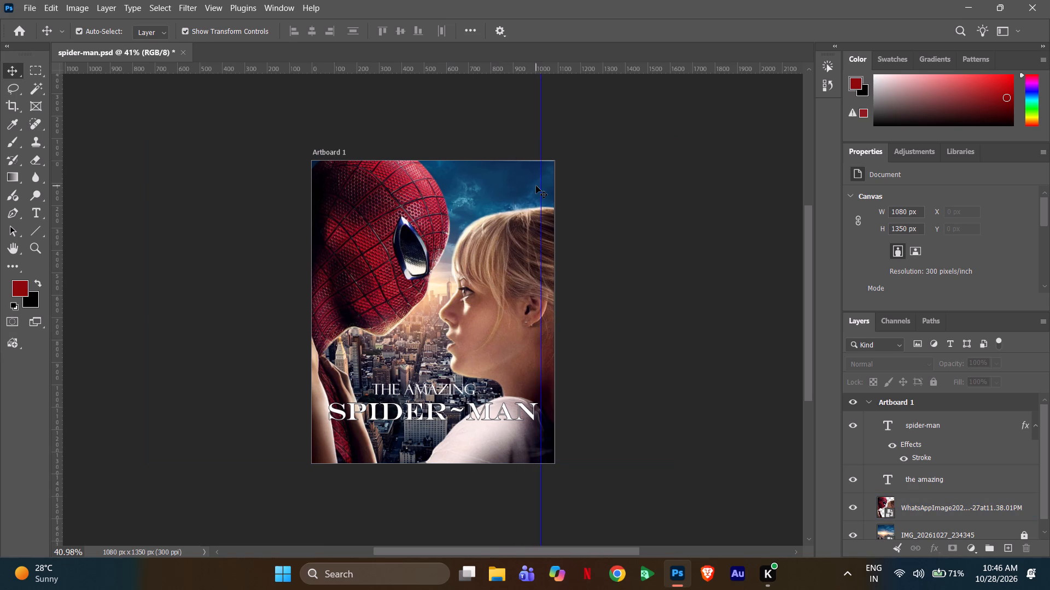
{"action": "key", "text": "Delete"}
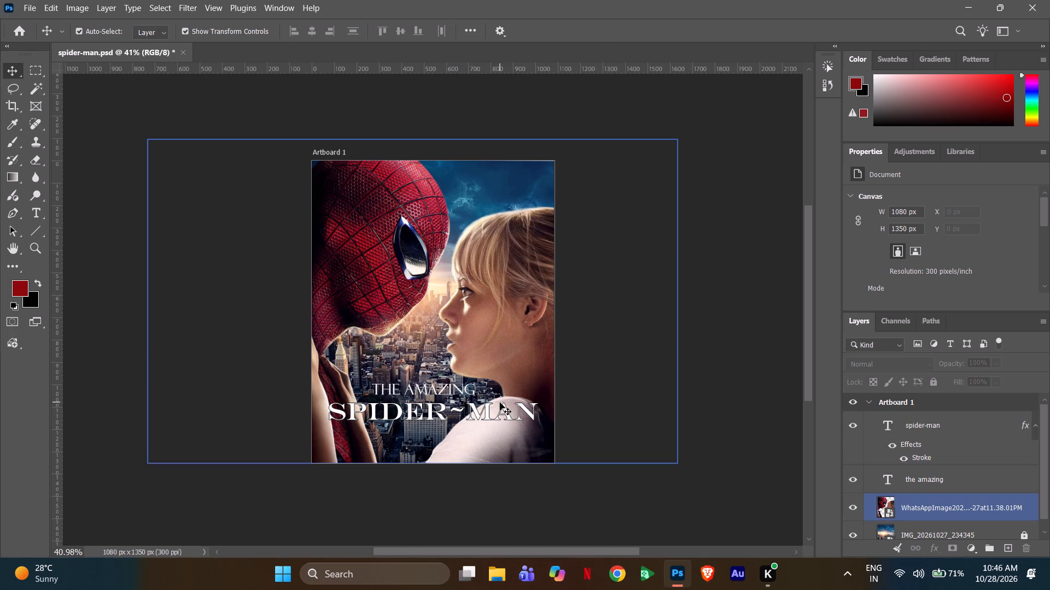
Nudge the "spider-man" text slightly to the left on the artboard.
{"action": "left_click", "coordinate": [523, 414]}
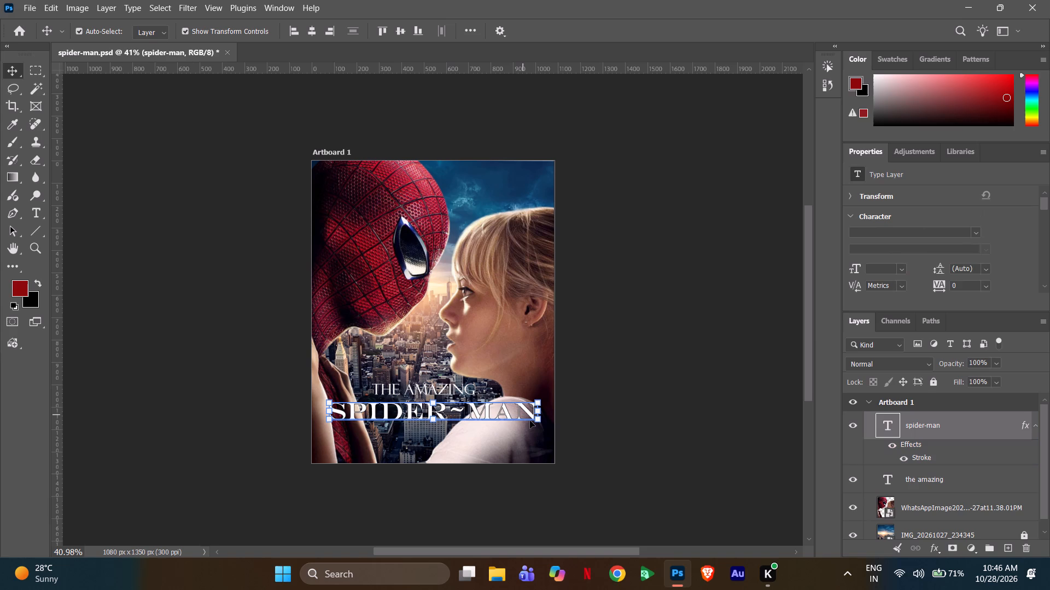
{"action": "key", "text": "Left"}
{"action": "key", "text": "Left"}
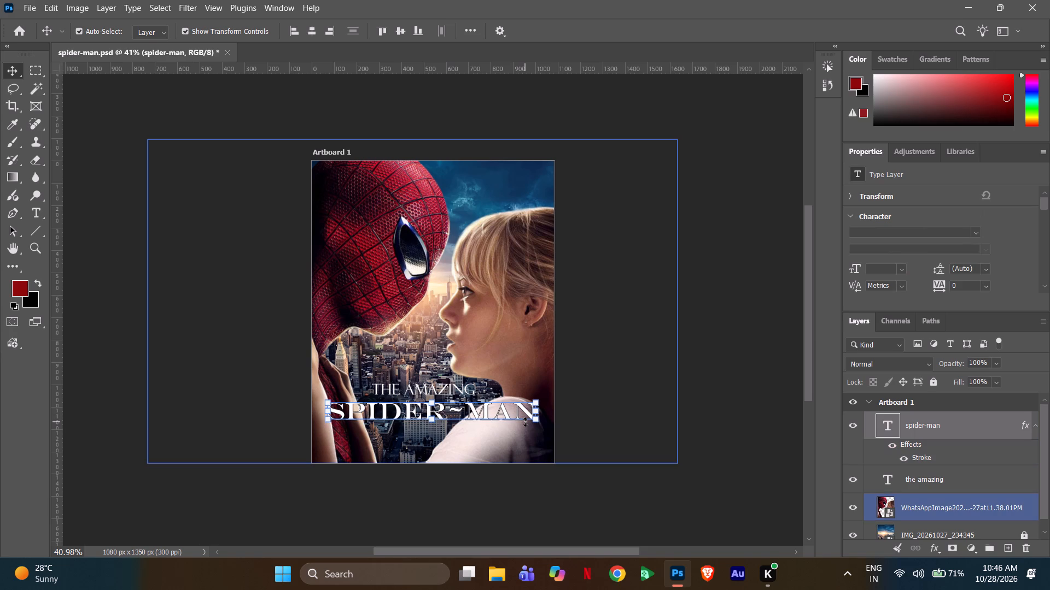
{"action": "key", "text": "Left"}
{"action": "key", "text": "Left"}
{"action": "key", "text": "Left"}
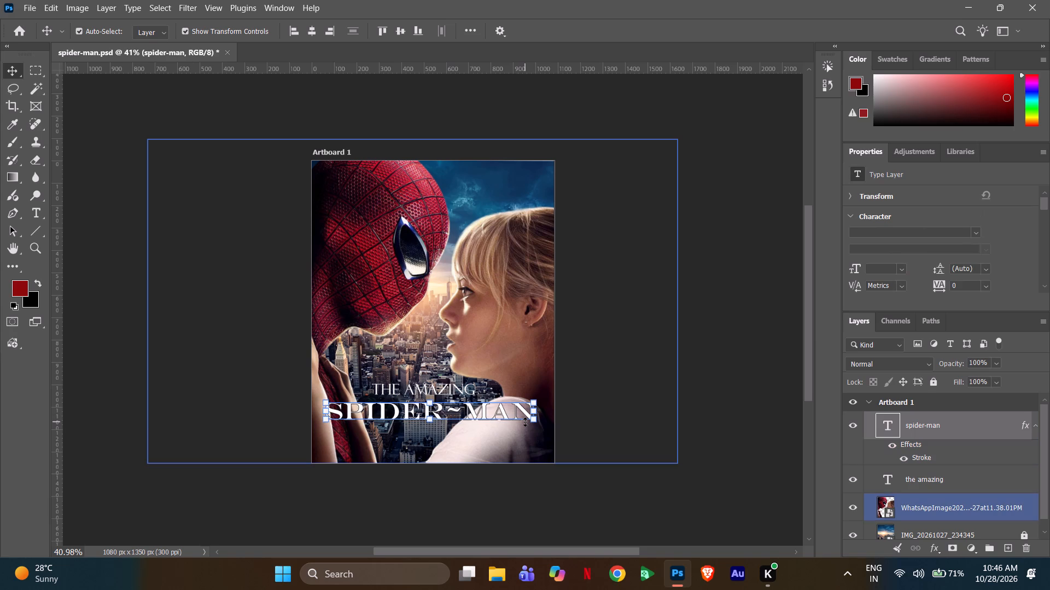
{"action": "key", "text": "Left"}
{"action": "key", "text": "Left"}
{"action": "key", "text": "Right"}
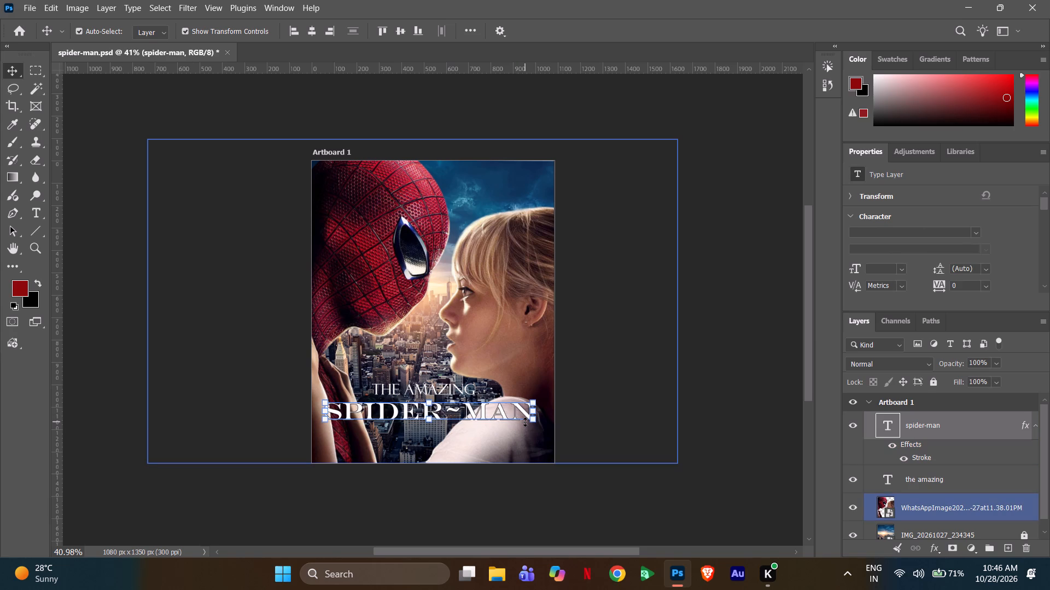
{"action": "key", "text": "Left"}
{"action": "key", "text": "Return"}
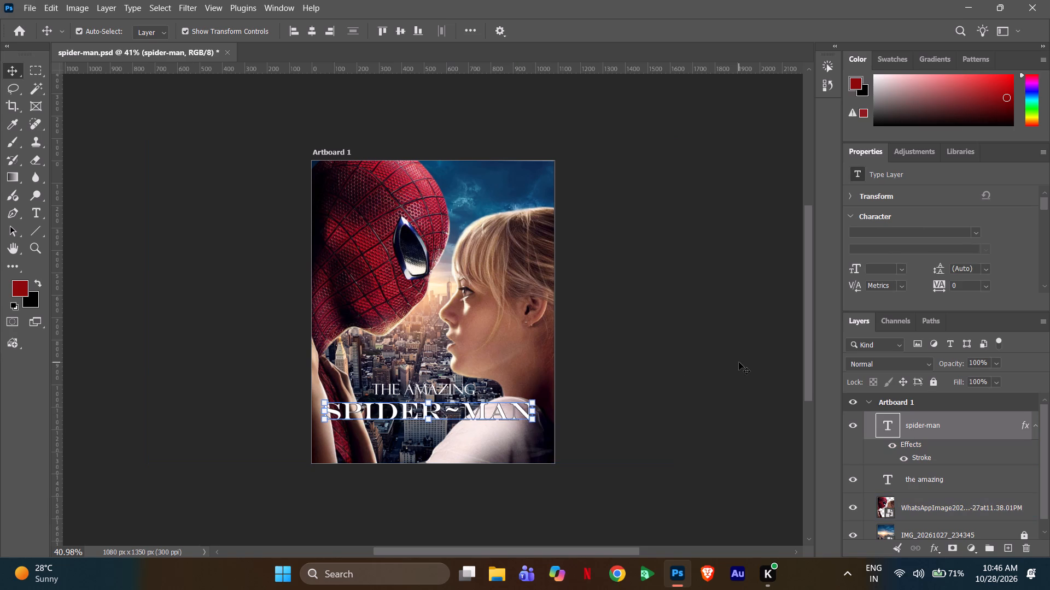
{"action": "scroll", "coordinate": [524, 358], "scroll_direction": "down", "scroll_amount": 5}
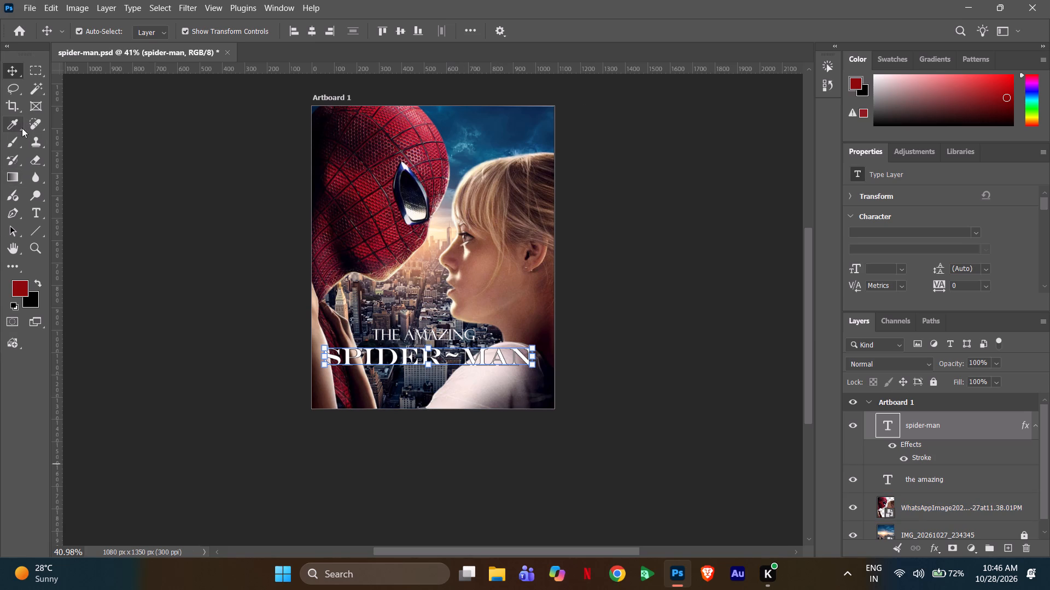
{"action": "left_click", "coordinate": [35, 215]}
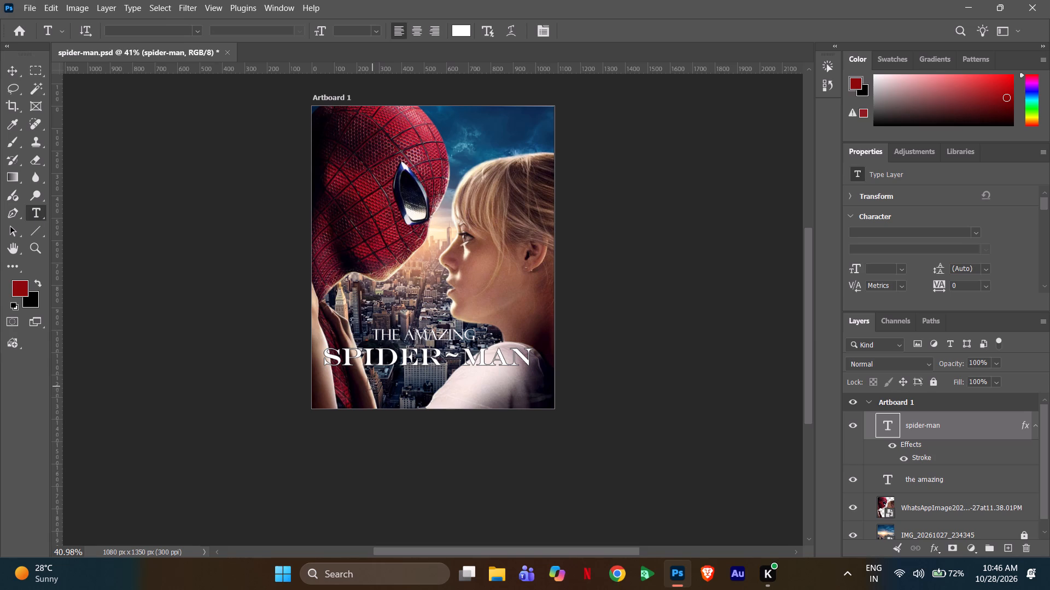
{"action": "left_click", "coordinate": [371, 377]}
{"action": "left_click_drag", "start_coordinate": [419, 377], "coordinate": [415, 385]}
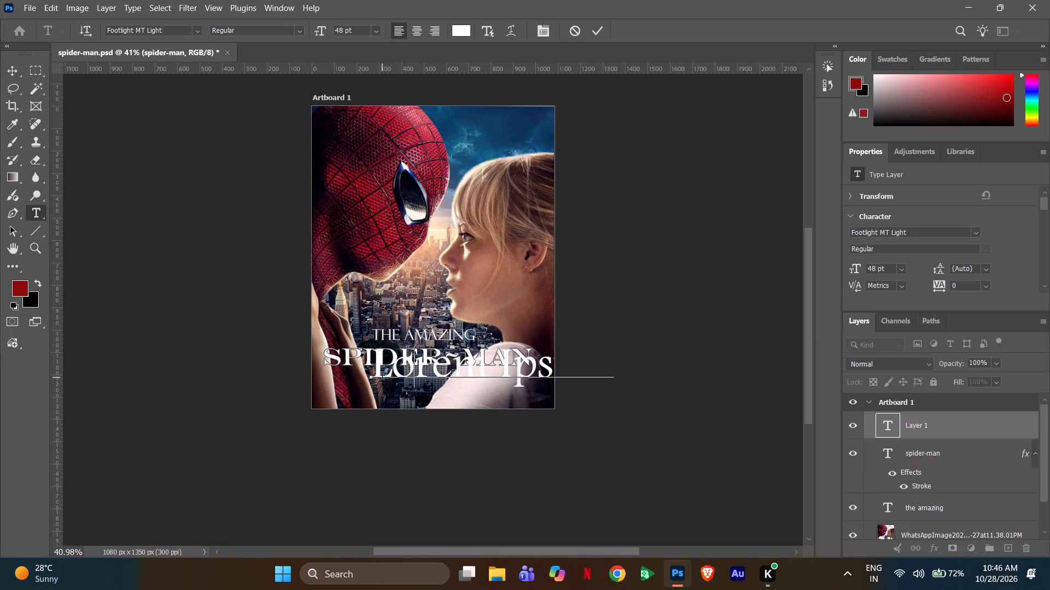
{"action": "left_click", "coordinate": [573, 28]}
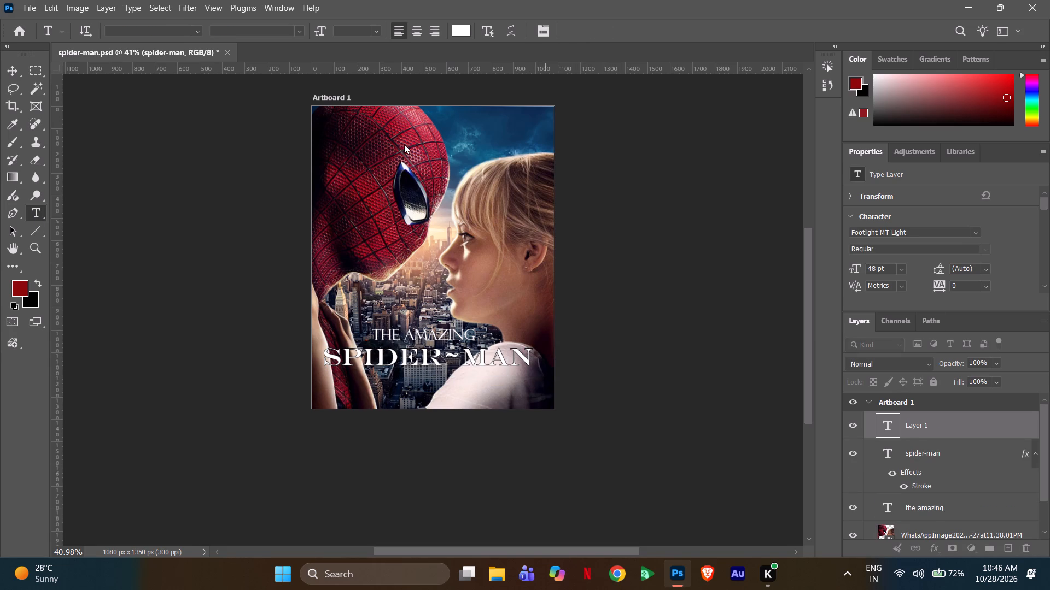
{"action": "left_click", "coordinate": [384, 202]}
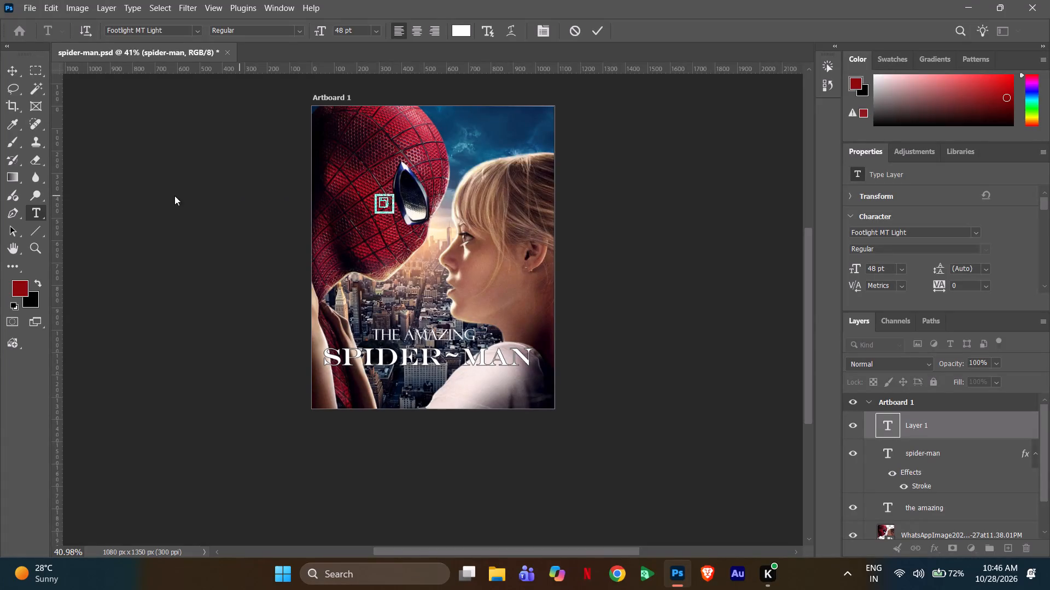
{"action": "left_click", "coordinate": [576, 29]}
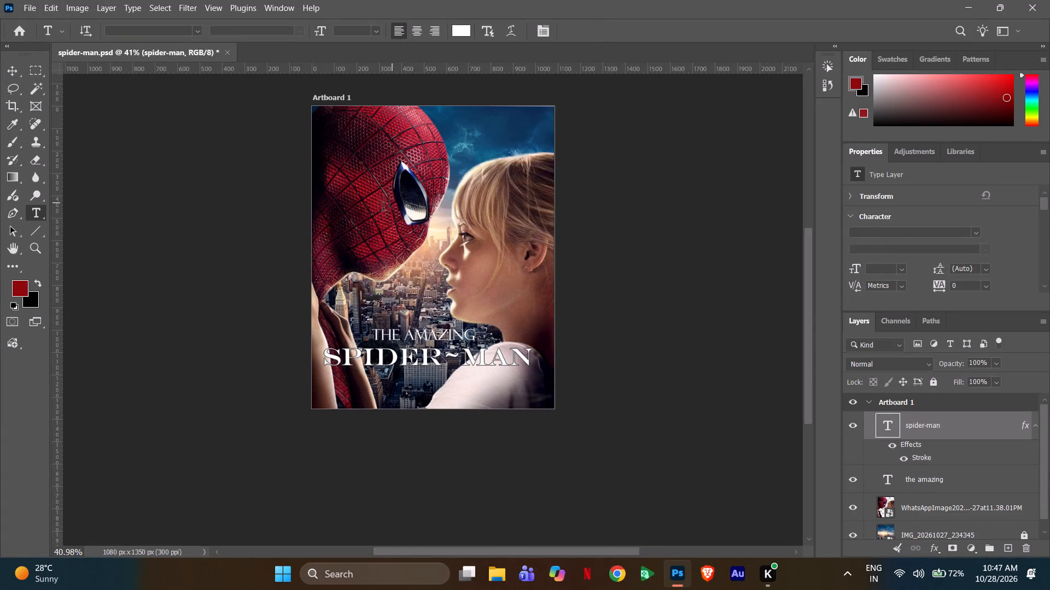
Add the white text "coming soon" across the faces in Footlight MT Light Regular at 48 pt and commit it.
{"action": "left_click", "coordinate": [381, 209]}
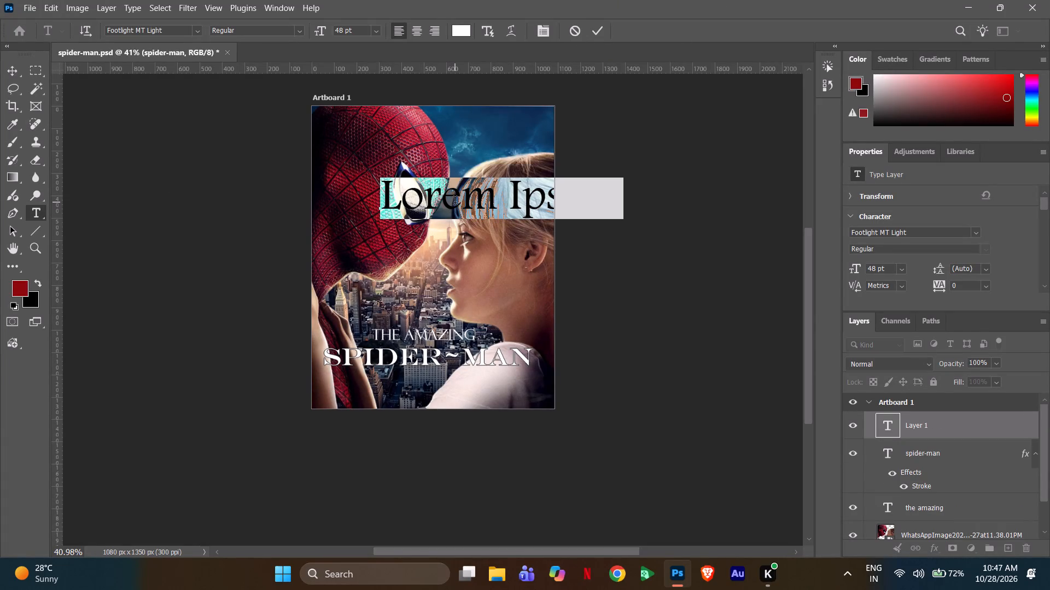
{"action": "key", "text": "Delete"}
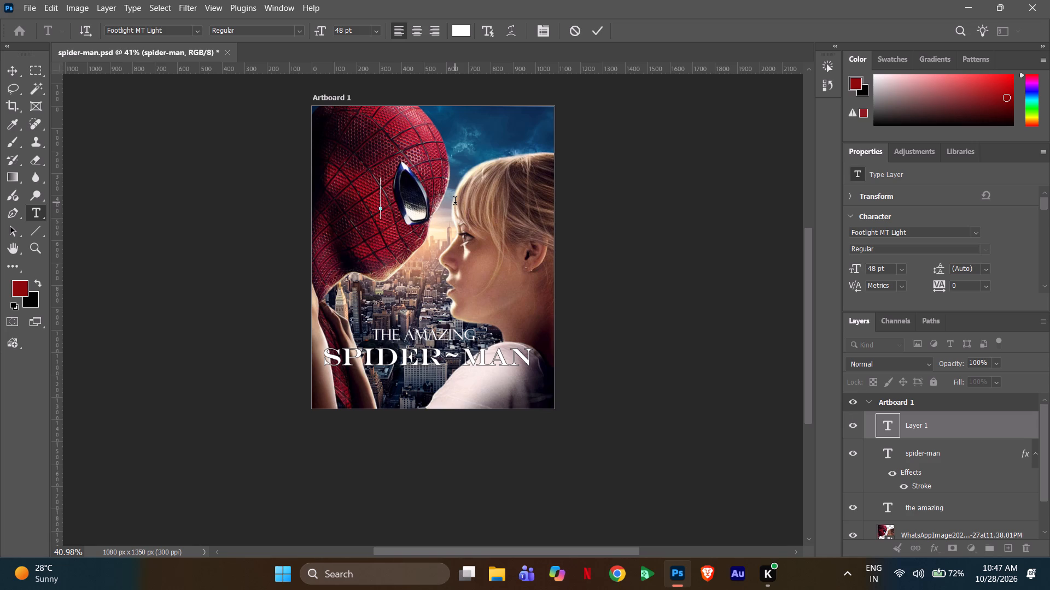
{"action": "type", "text": "com"}
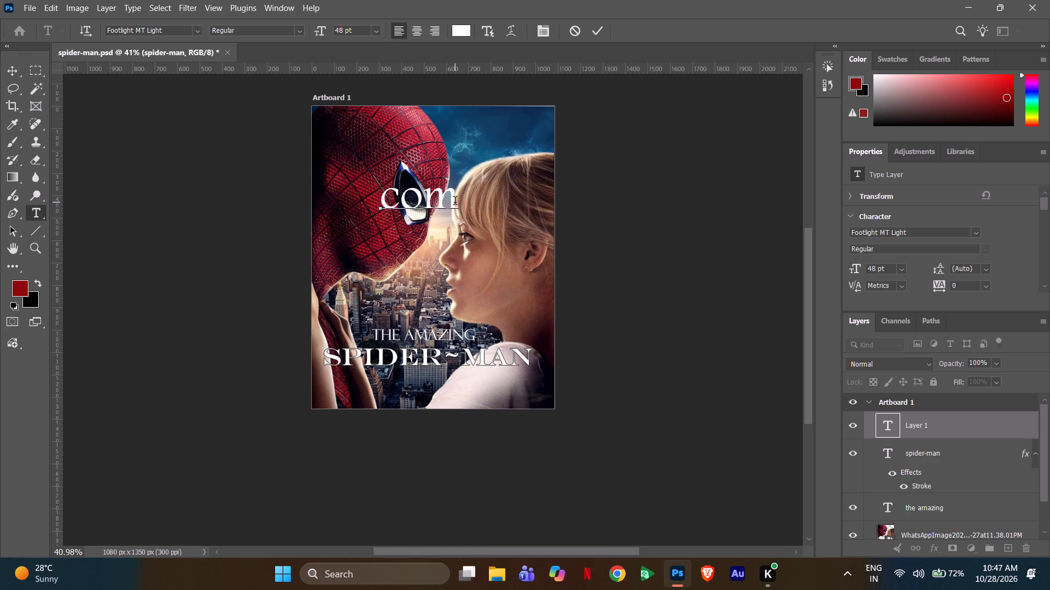
{"action": "type", "text": "in"}
{"action": "key", "text": "g"}
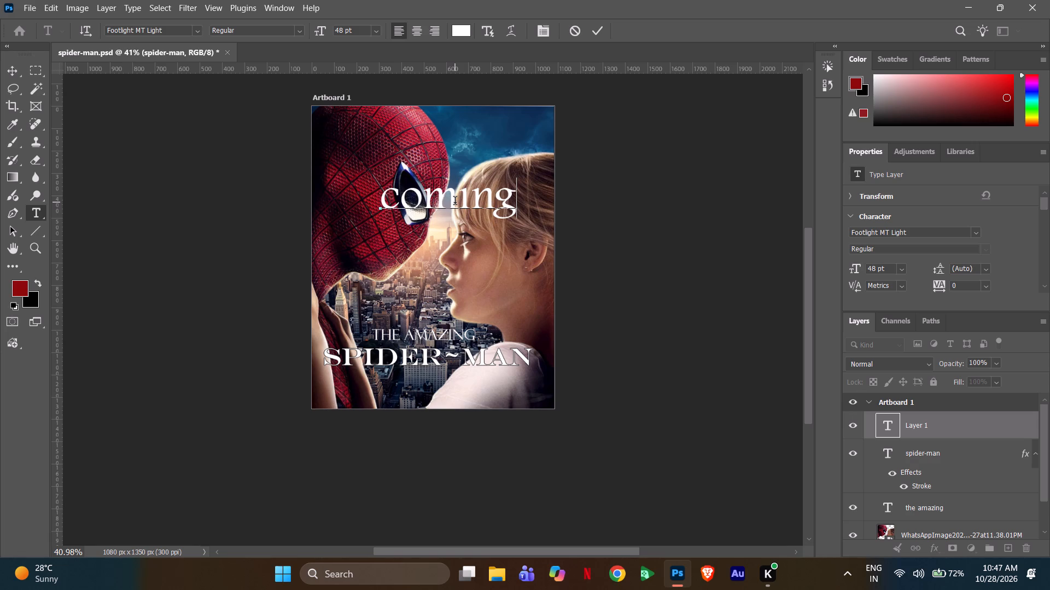
{"action": "key", "text": "space"}
{"action": "type", "text": "soo"}
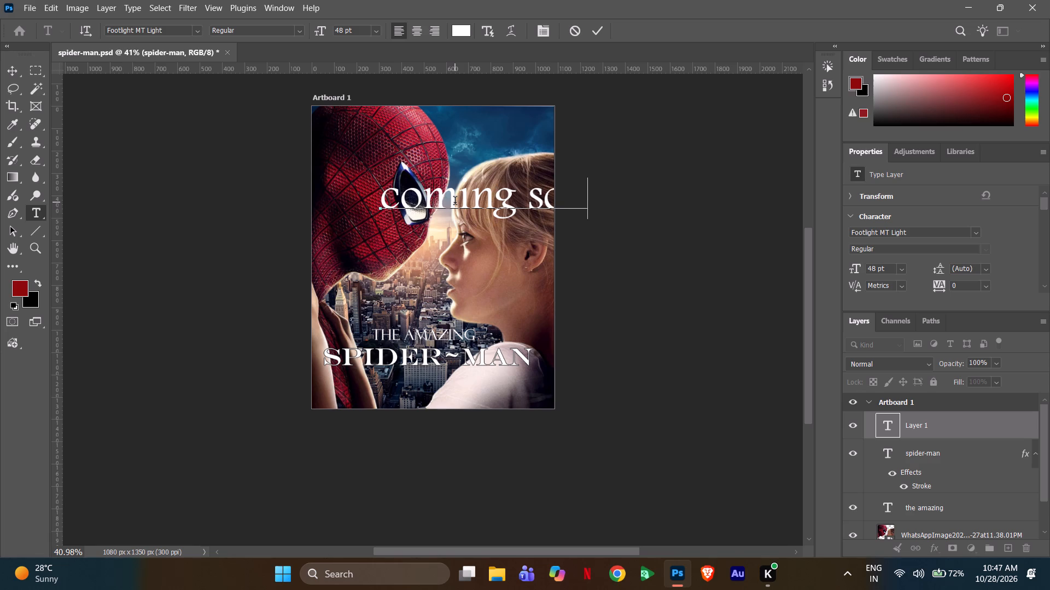
{"action": "key", "text": "n"}
{"action": "left_click", "coordinate": [604, 21]}
{"action": "left_click", "coordinate": [602, 25]}
Scale the "coming soon" text down to about 21 pt and place it directly beneath the "spider-man" title.
{"action": "left_click", "coordinate": [14, 70]}
{"action": "left_click_drag", "start_coordinate": [490, 198], "coordinate": [477, 199]}
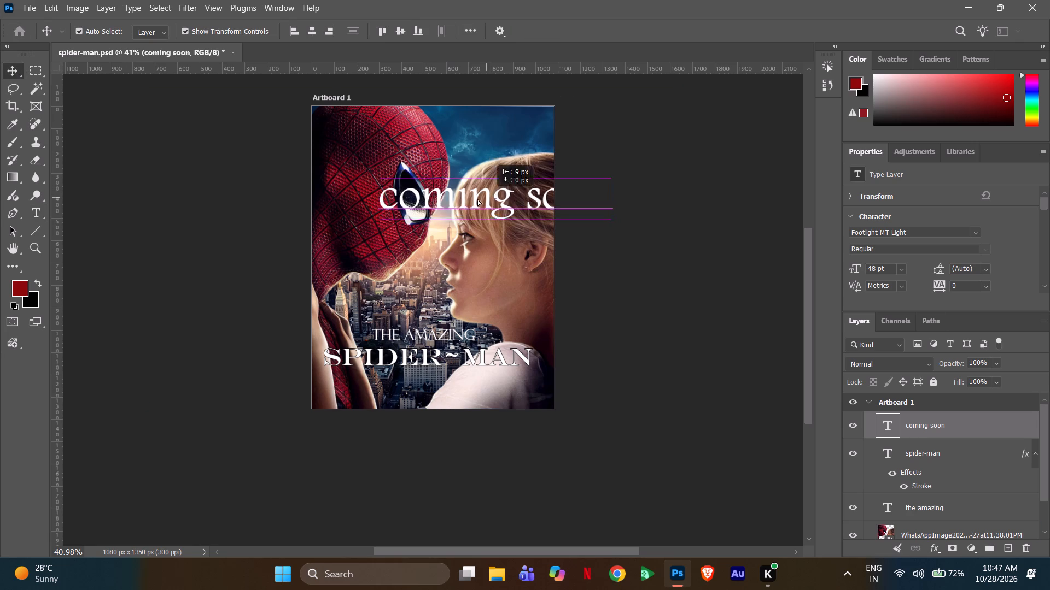
{"action": "left_click_drag", "start_coordinate": [477, 199], "coordinate": [428, 196]}
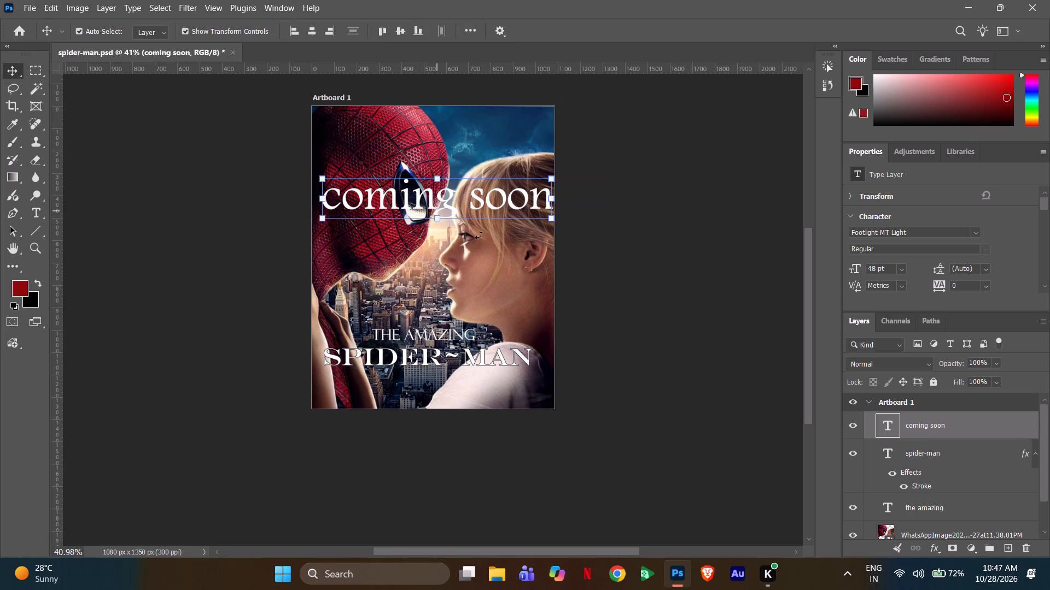
{"action": "left_click_drag", "start_coordinate": [551, 200], "coordinate": [539, 199]}
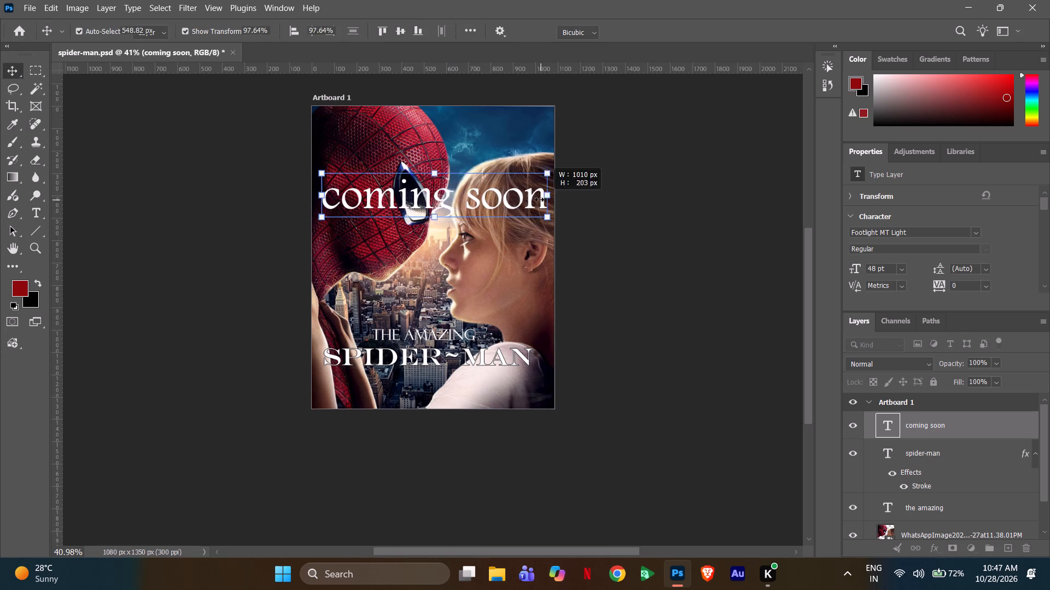
{"action": "left_click_drag", "start_coordinate": [539, 199], "coordinate": [462, 172]}
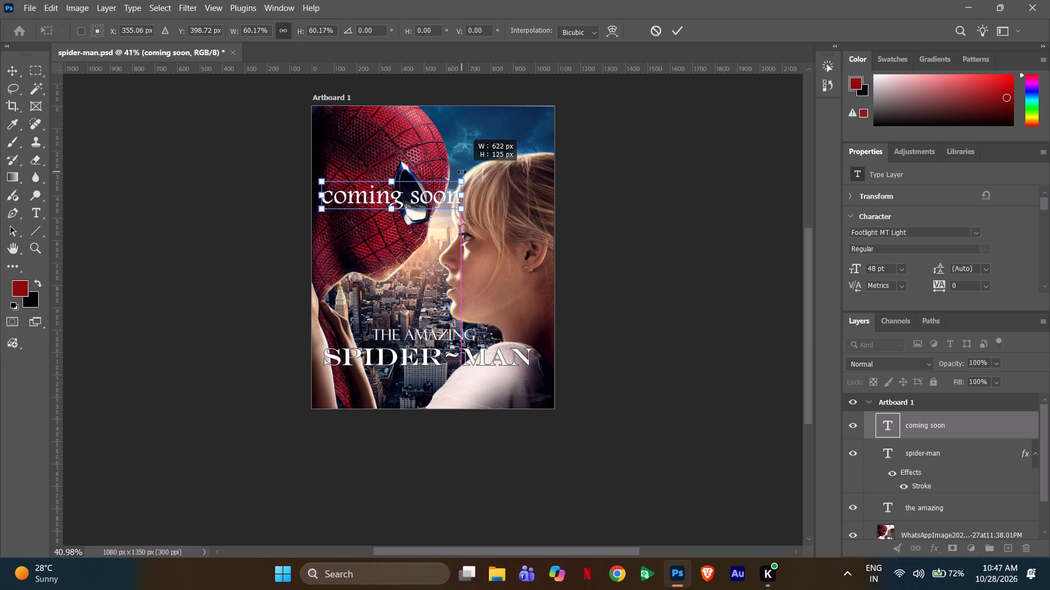
{"action": "left_click_drag", "start_coordinate": [462, 172], "coordinate": [459, 172]}
{"action": "left_click_drag", "start_coordinate": [433, 186], "coordinate": [471, 190]}
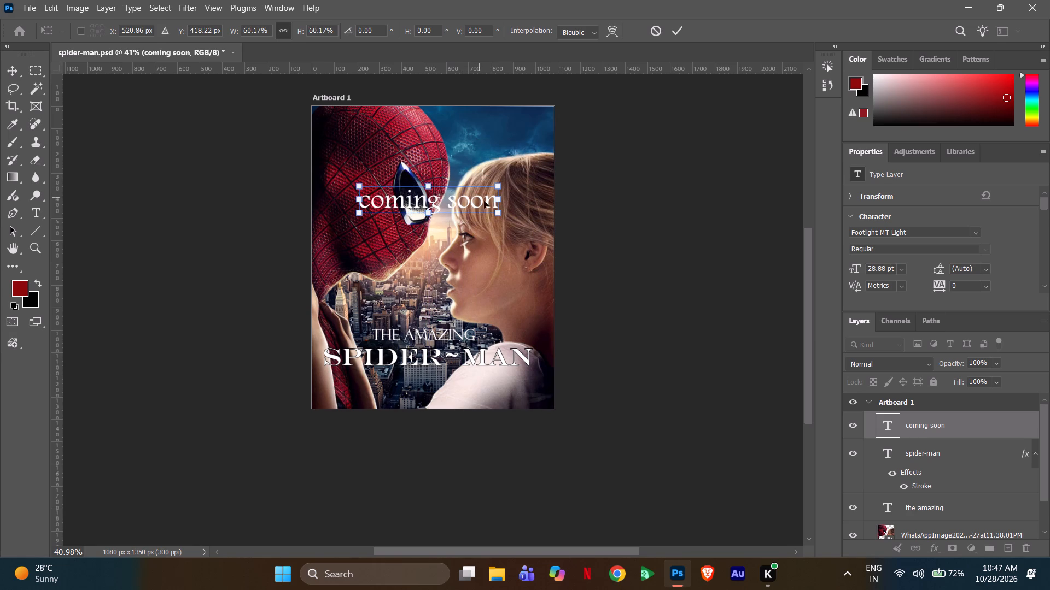
{"action": "left_click_drag", "start_coordinate": [500, 199], "coordinate": [458, 199]}
{"action": "left_click_drag", "start_coordinate": [430, 196], "coordinate": [437, 372]}
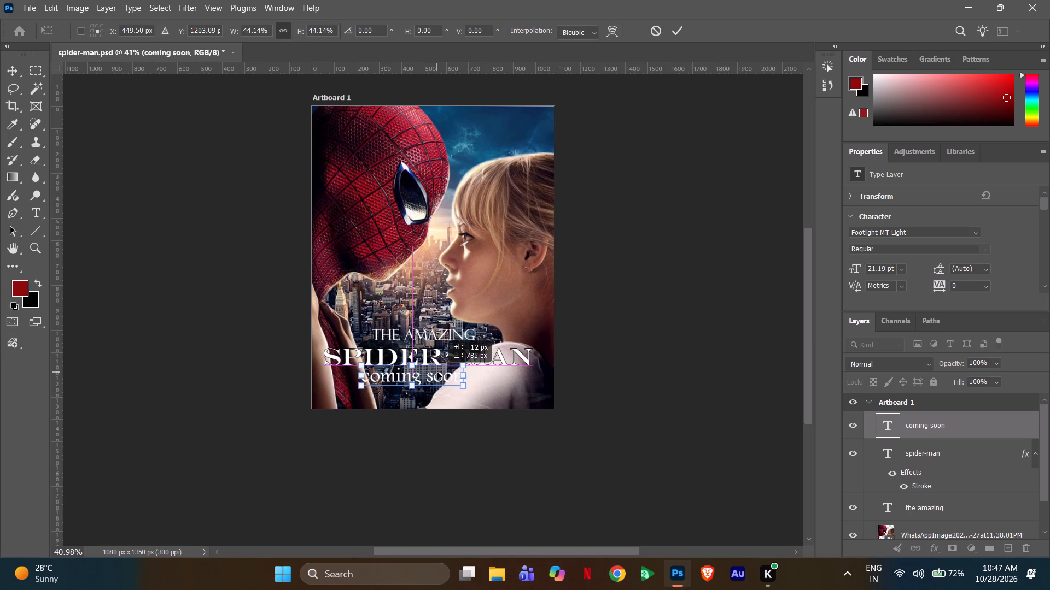
{"action": "left_click_drag", "start_coordinate": [437, 372], "coordinate": [437, 371]}
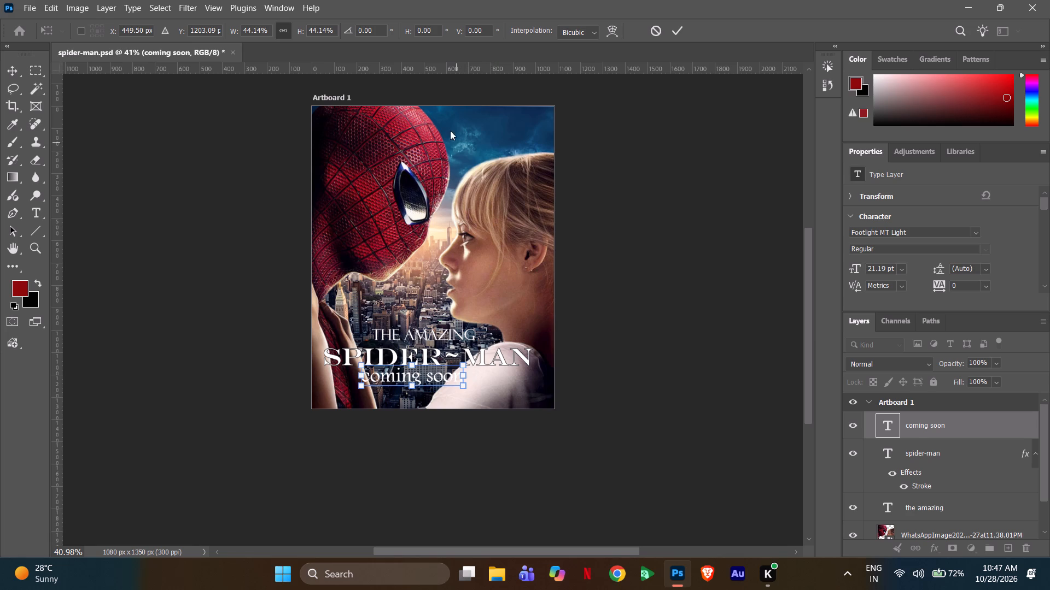
{"action": "left_click", "coordinate": [342, 98]}
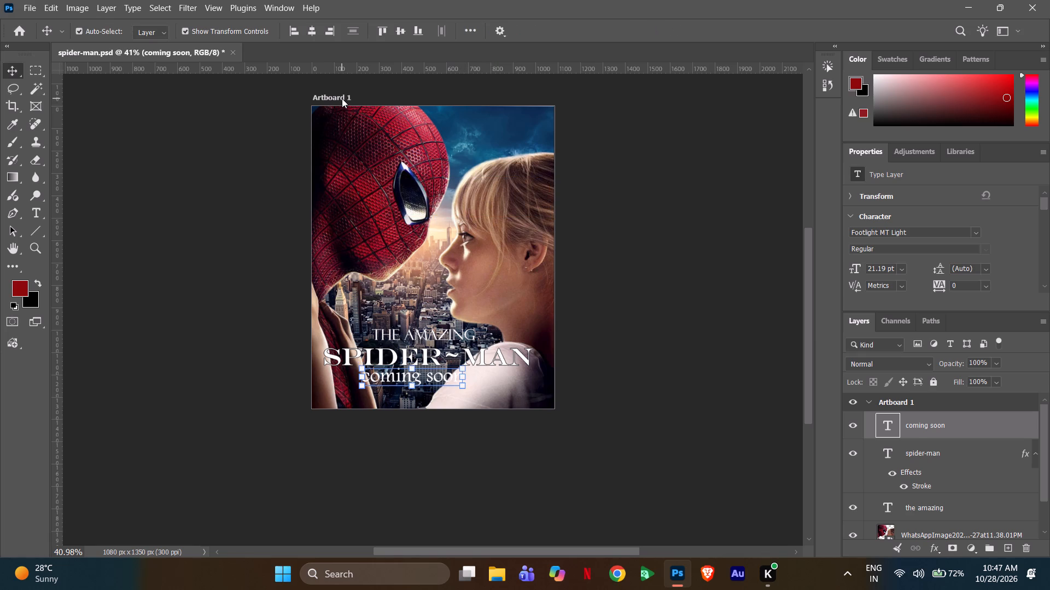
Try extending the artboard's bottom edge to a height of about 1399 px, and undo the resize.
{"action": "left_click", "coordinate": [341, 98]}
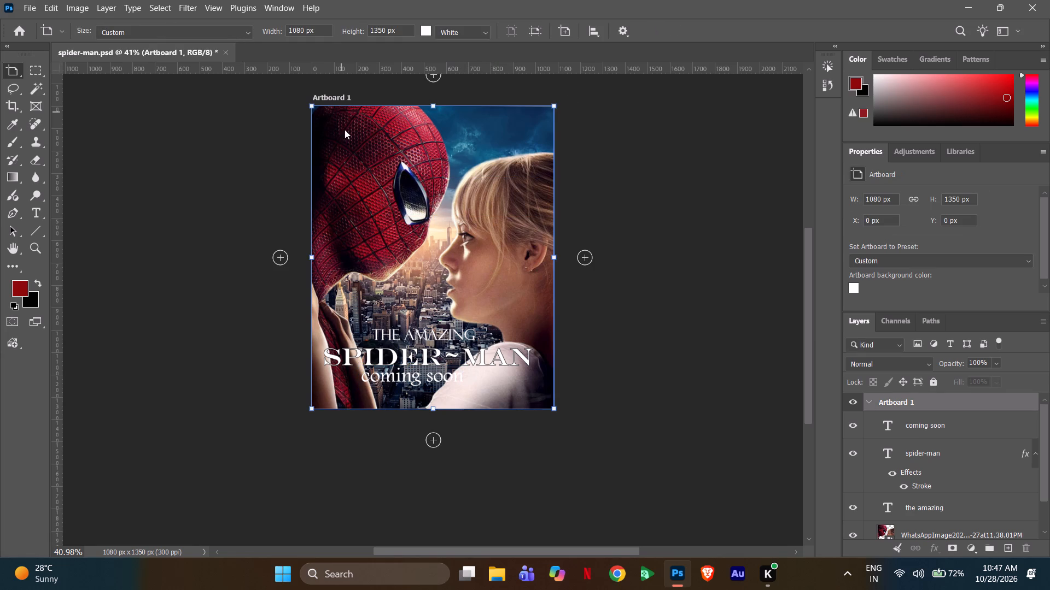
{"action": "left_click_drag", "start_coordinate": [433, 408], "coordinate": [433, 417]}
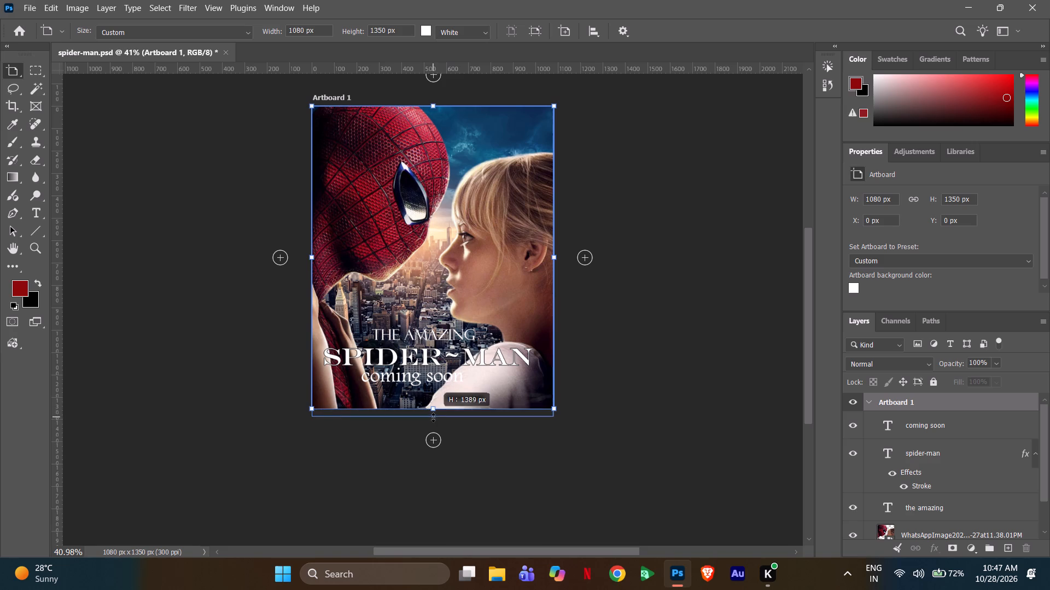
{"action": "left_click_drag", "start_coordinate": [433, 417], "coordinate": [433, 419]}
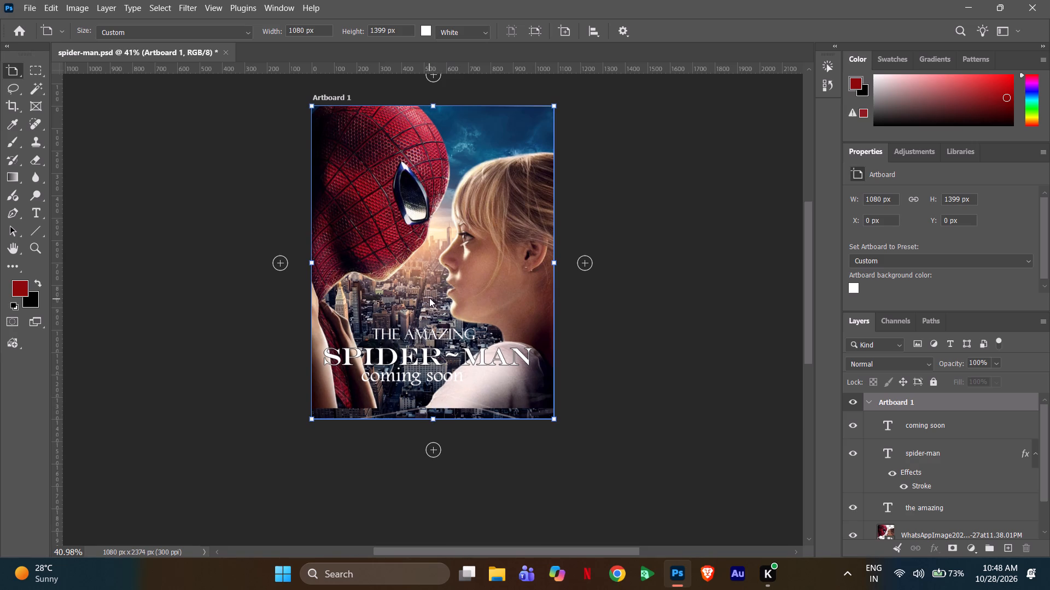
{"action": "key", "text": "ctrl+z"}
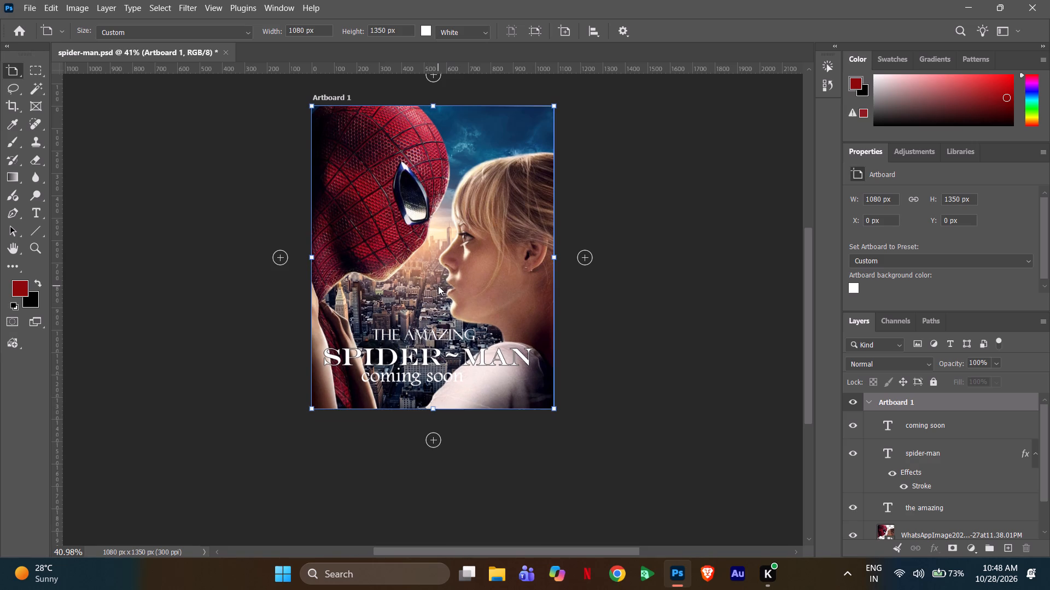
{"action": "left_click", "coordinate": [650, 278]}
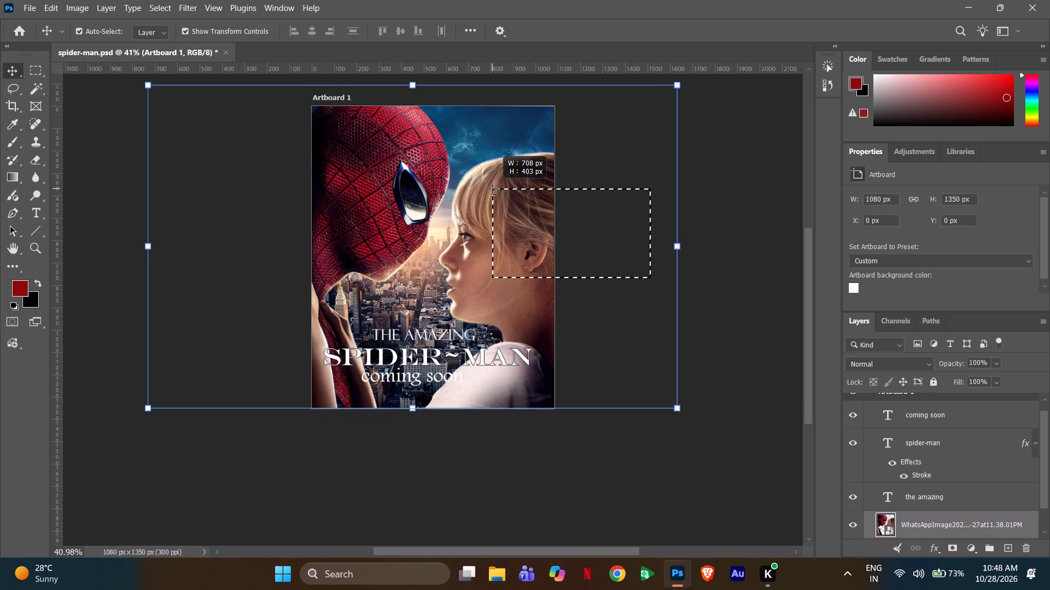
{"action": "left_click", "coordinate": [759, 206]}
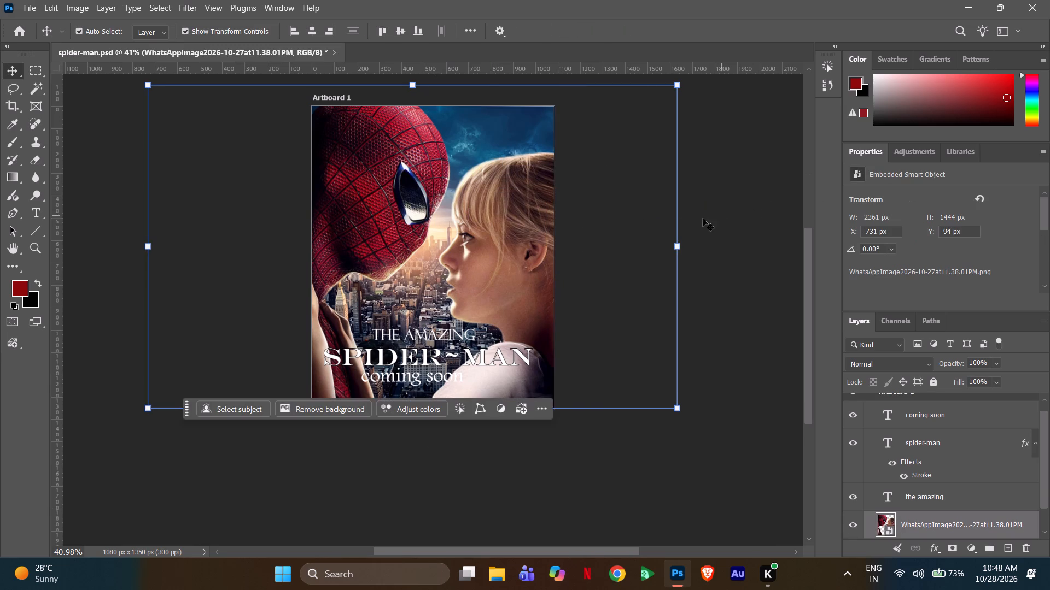
Shrink the "coming soon" text further to about 15.5 pt and centre it just below "spider-man" at about X 495, Y 1213 px.
{"action": "scroll", "coordinate": [470, 303], "scroll_direction": "up", "scroll_amount": 6}
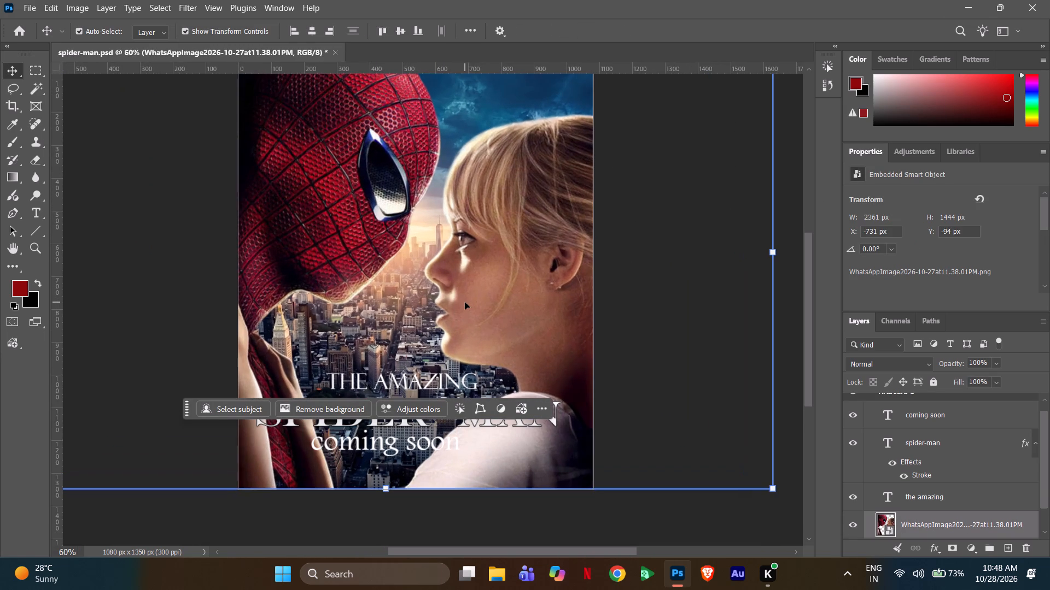
{"action": "left_click", "coordinate": [335, 310]}
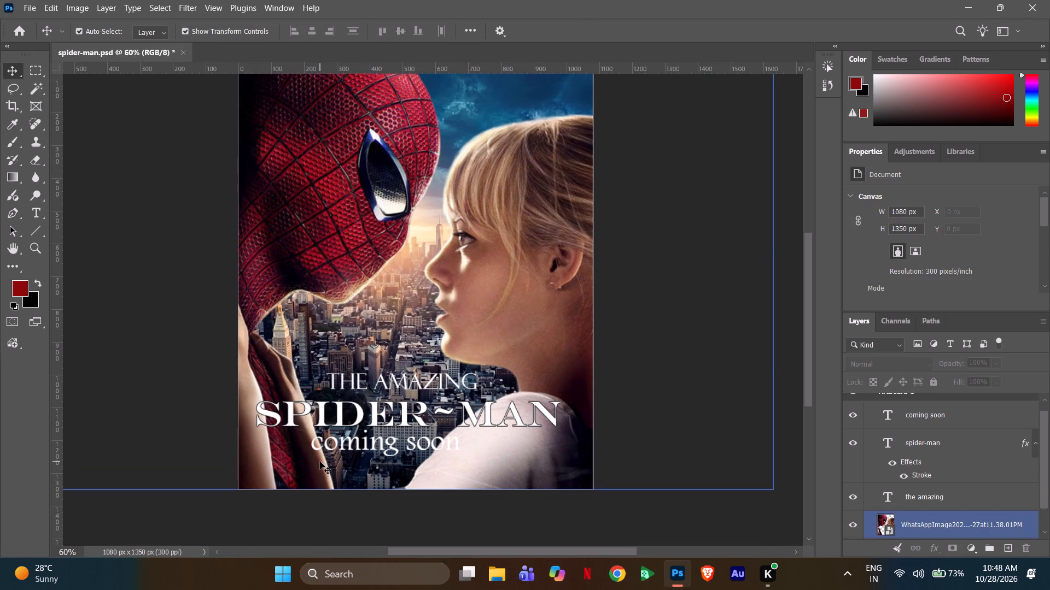
{"action": "left_click", "coordinate": [353, 442]}
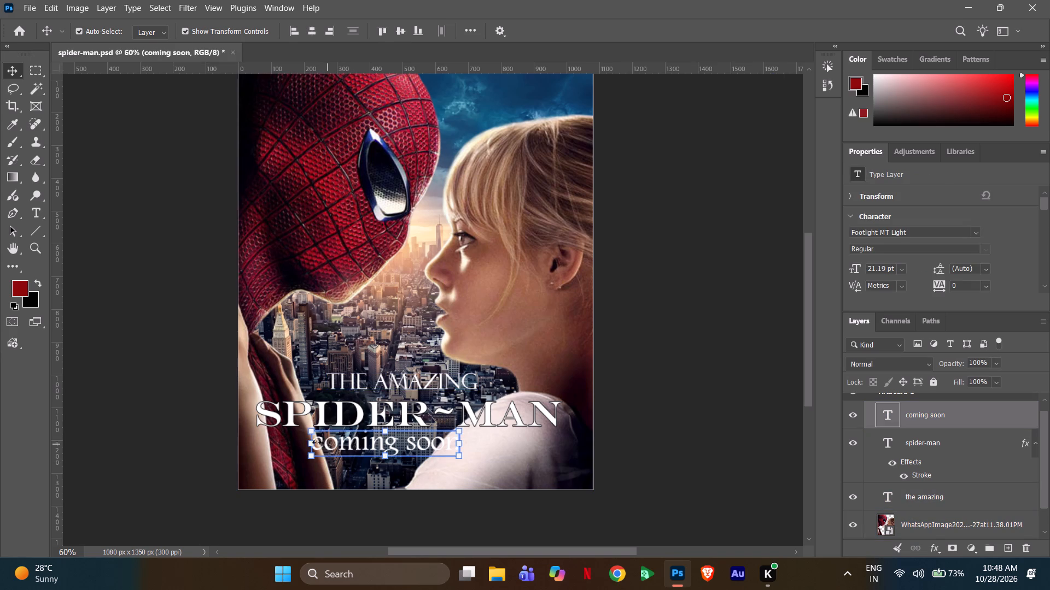
{"action": "left_click_drag", "start_coordinate": [310, 445], "coordinate": [324, 452]}
{"action": "left_click_drag", "start_coordinate": [379, 444], "coordinate": [377, 442]}
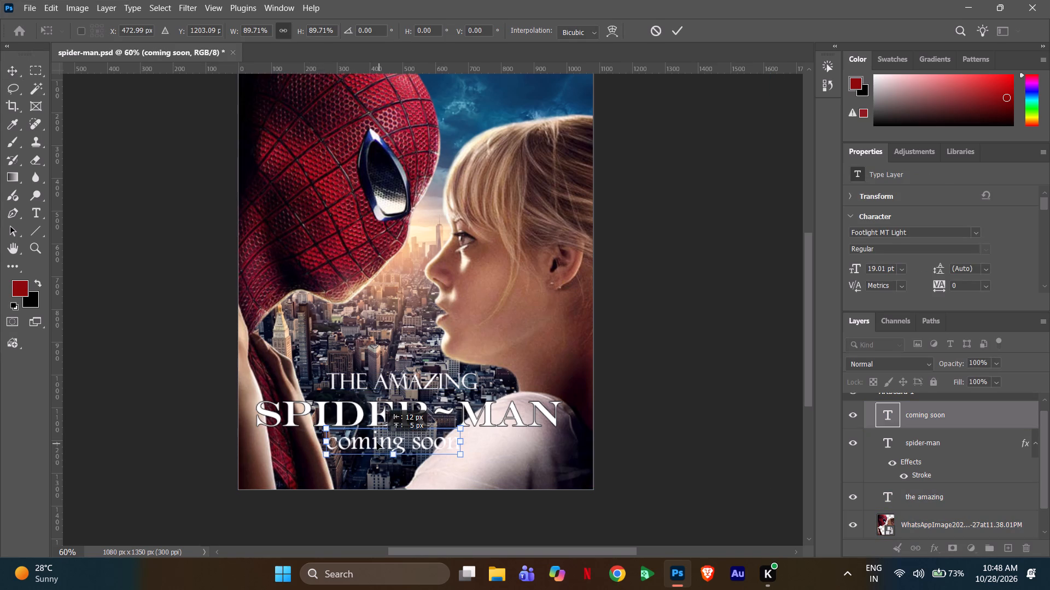
{"action": "left_click_drag", "start_coordinate": [377, 442], "coordinate": [371, 440]}
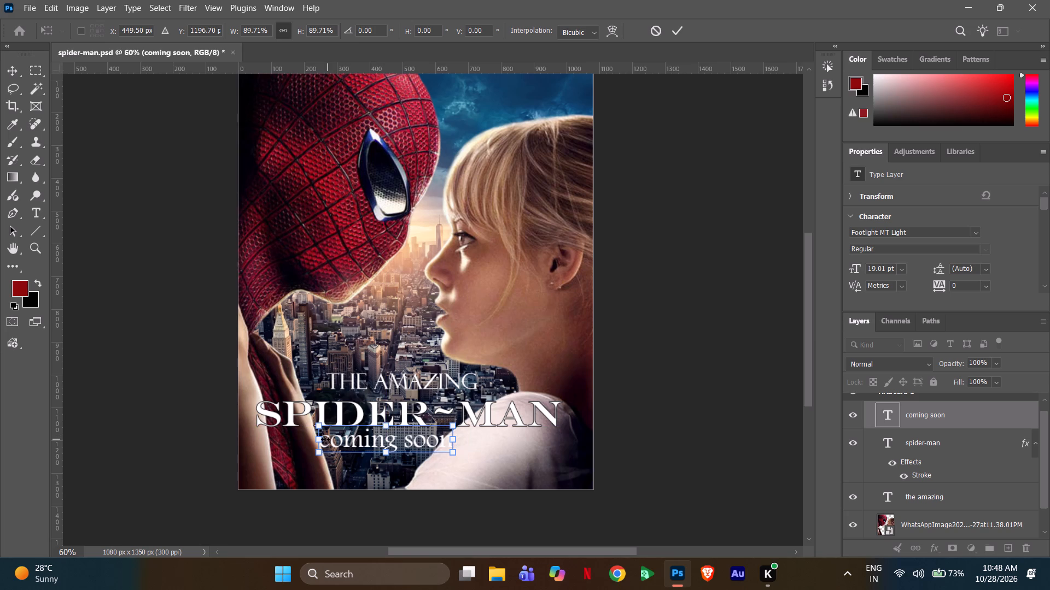
{"action": "left_click_drag", "start_coordinate": [320, 440], "coordinate": [336, 443]}
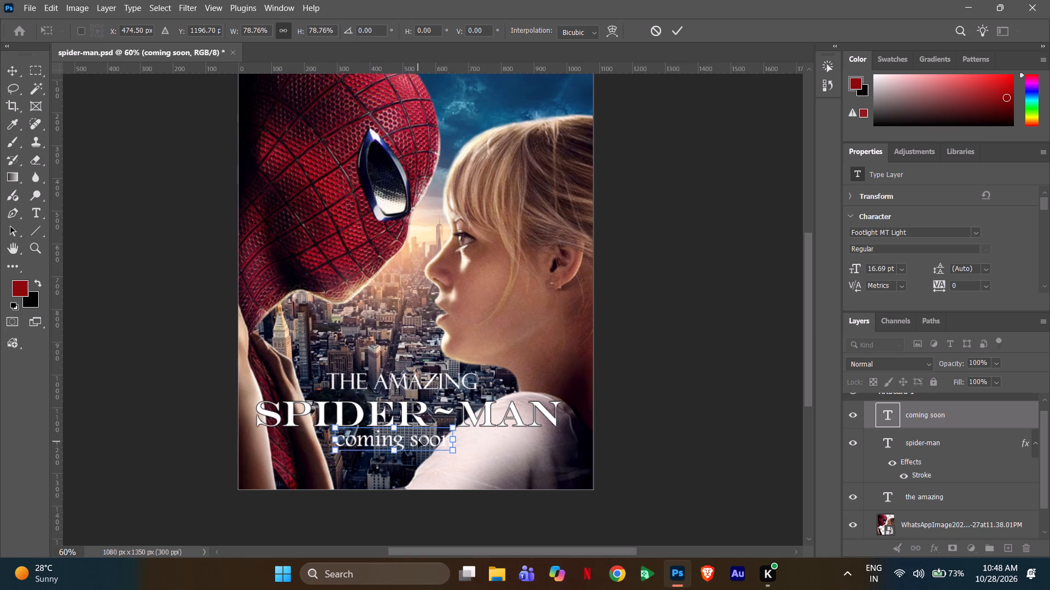
{"action": "left_click_drag", "start_coordinate": [417, 439], "coordinate": [408, 438]}
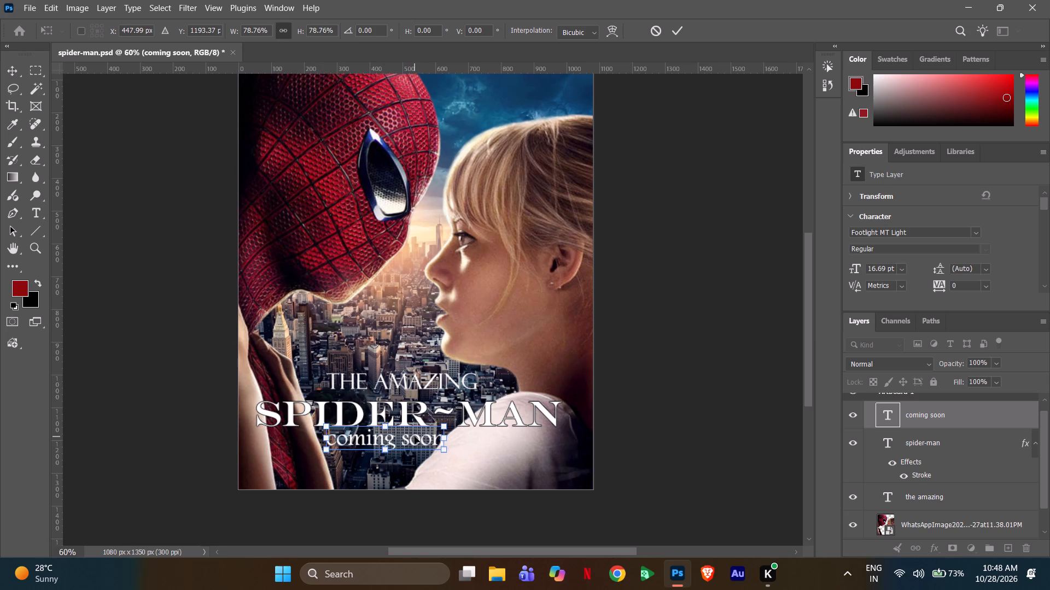
{"action": "left_click_drag", "start_coordinate": [445, 439], "coordinate": [442, 439]}
{"action": "left_click_drag", "start_coordinate": [442, 439], "coordinate": [437, 438]}
{"action": "left_click_drag", "start_coordinate": [406, 438], "coordinate": [412, 438]}
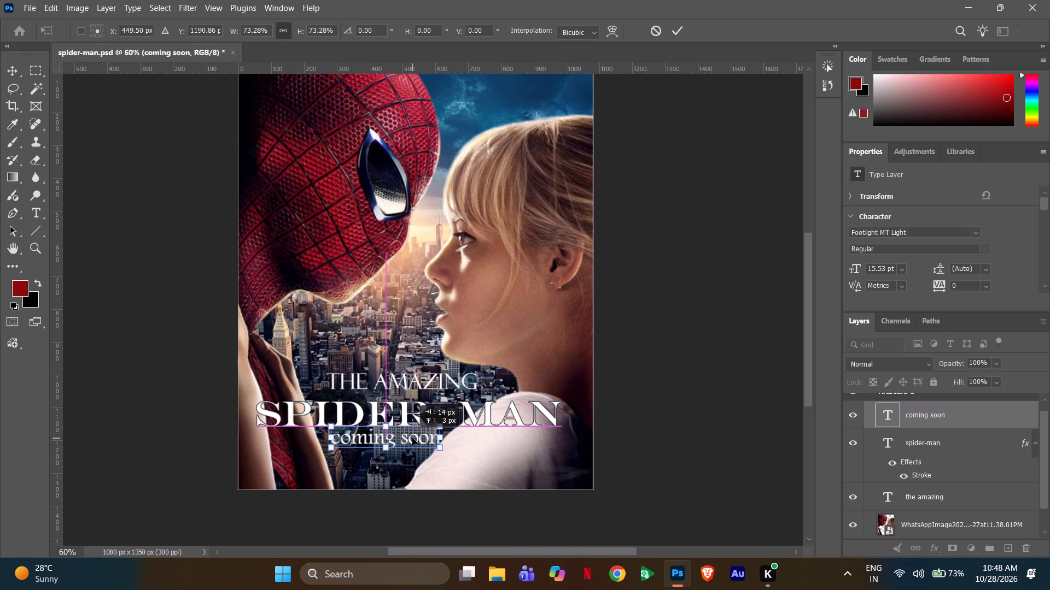
{"action": "left_click_drag", "start_coordinate": [412, 438], "coordinate": [412, 442]}
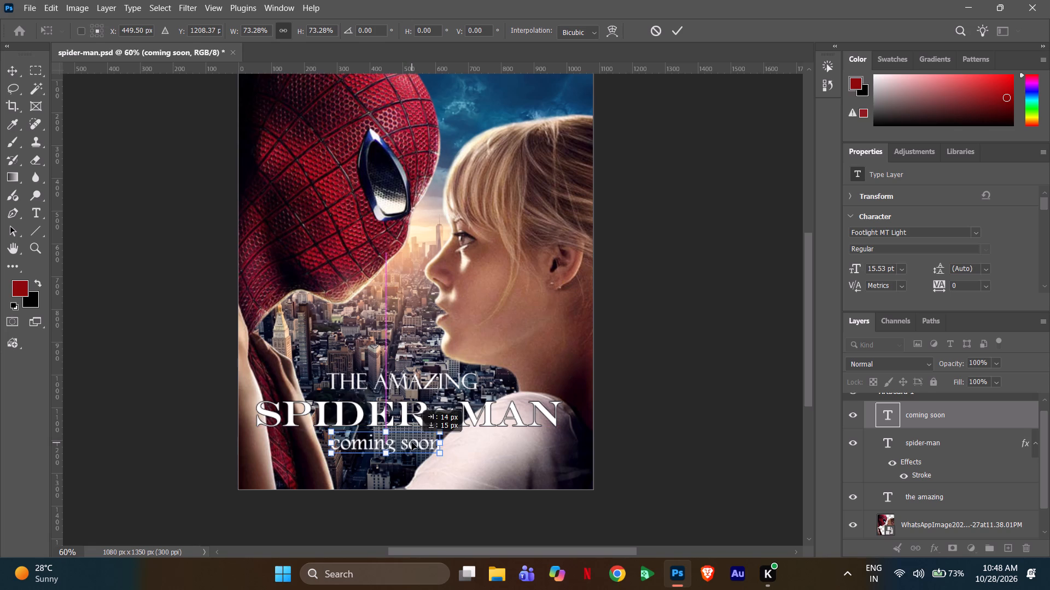
{"action": "left_click_drag", "start_coordinate": [412, 442], "coordinate": [422, 446]}
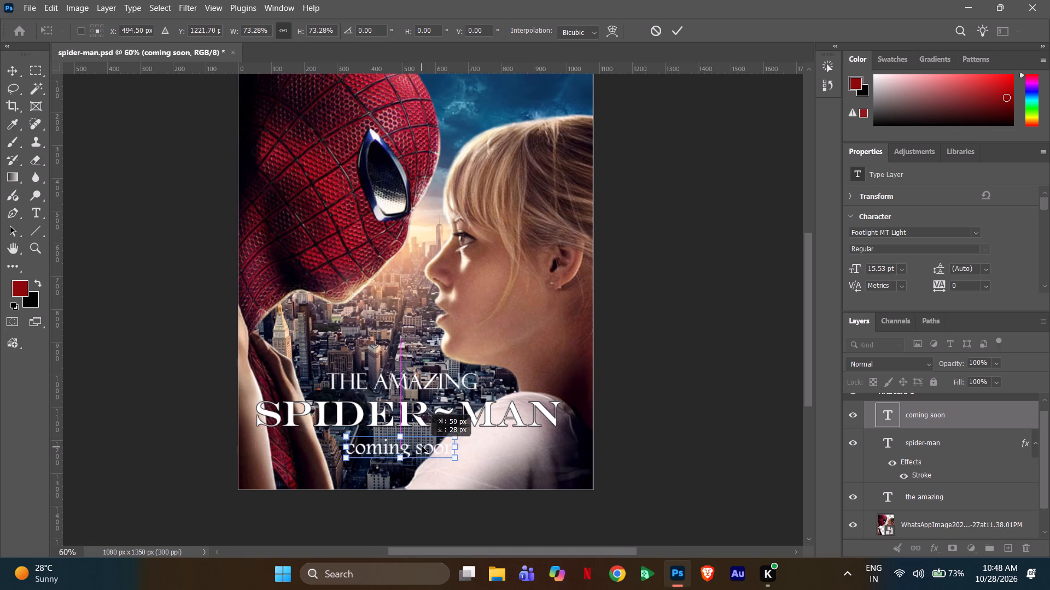
{"action": "left_click_drag", "start_coordinate": [422, 446], "coordinate": [421, 444]}
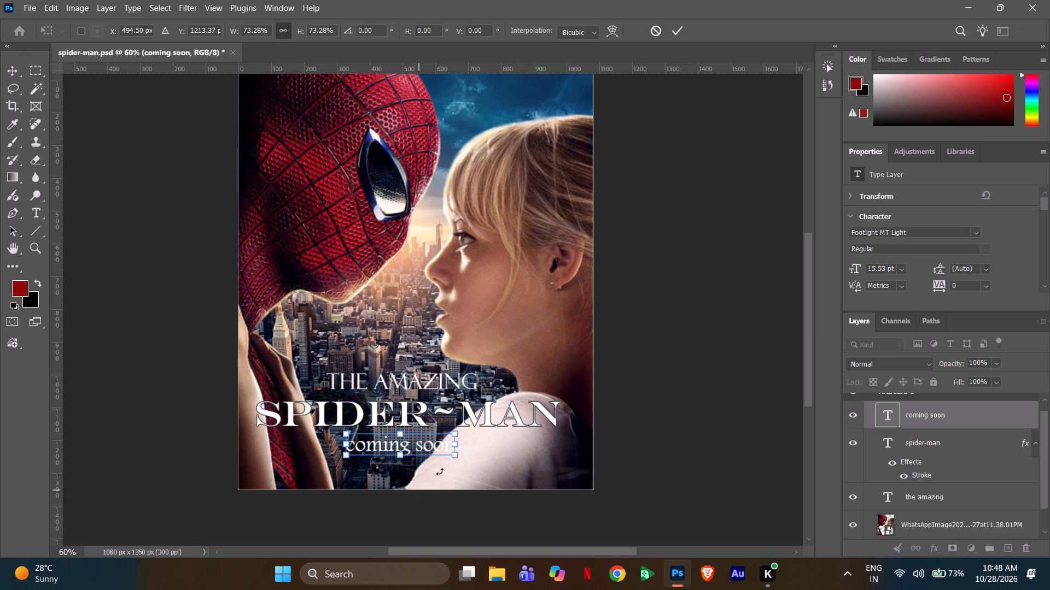
{"action": "left_click", "coordinate": [412, 449]}
{"action": "double_click", "coordinate": [936, 414]}
Add a 2 px black outside stroke at 100% opacity to the "coming soon" text layer.
{"action": "left_click", "coordinate": [974, 409]}
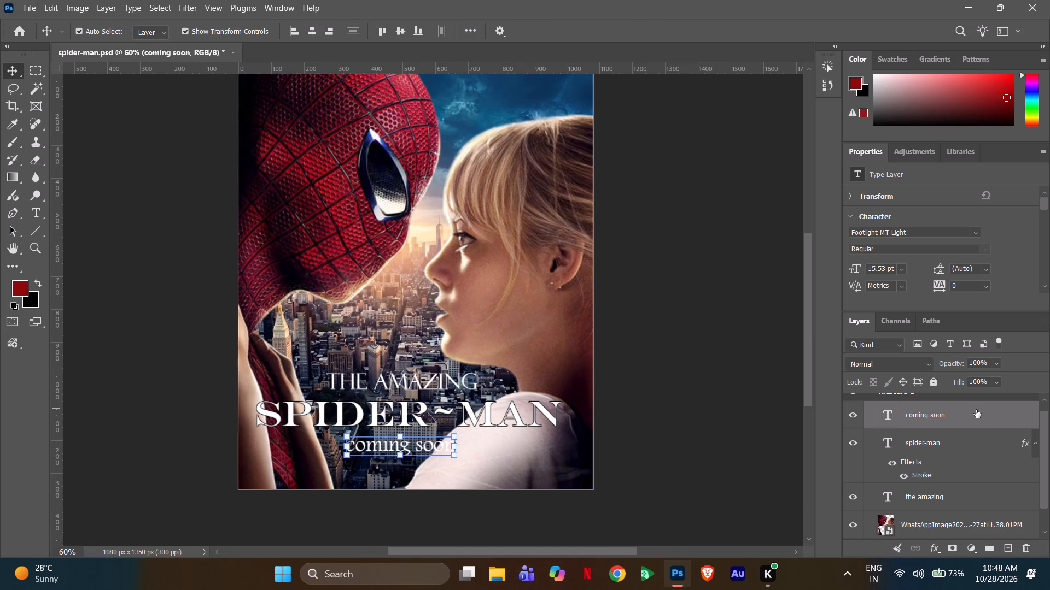
{"action": "double_click", "coordinate": [976, 410]}
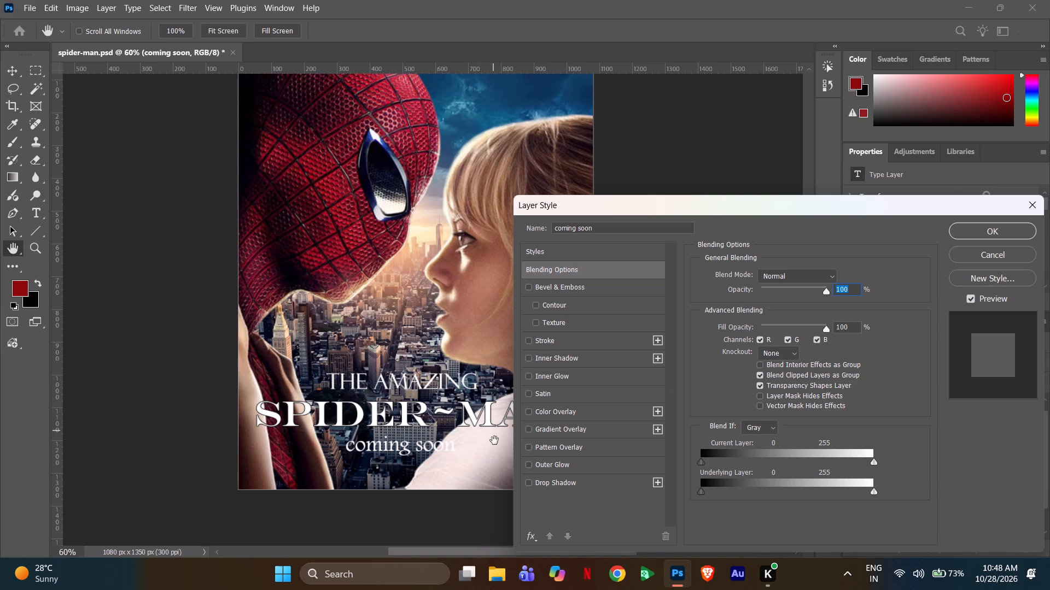
{"action": "left_click", "coordinate": [561, 340]}
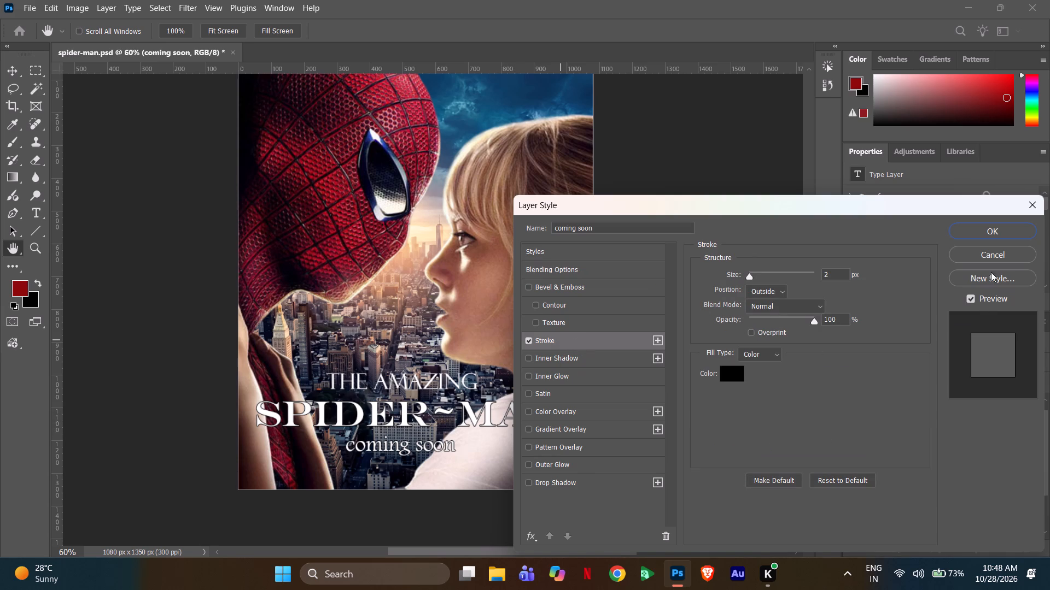
{"action": "left_click", "coordinate": [1003, 237]}
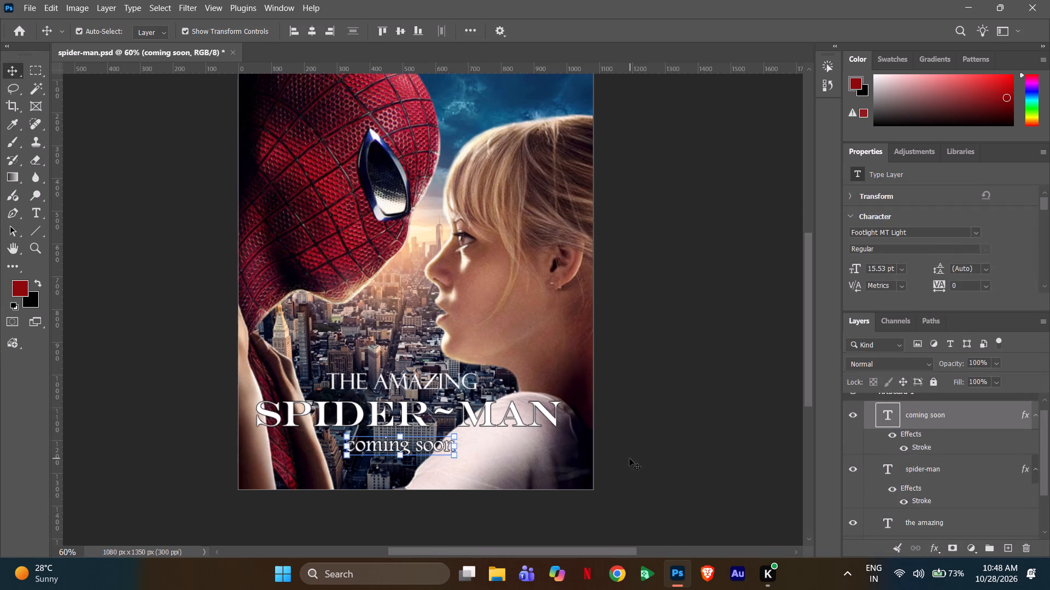
{"action": "left_click", "coordinate": [663, 417]}
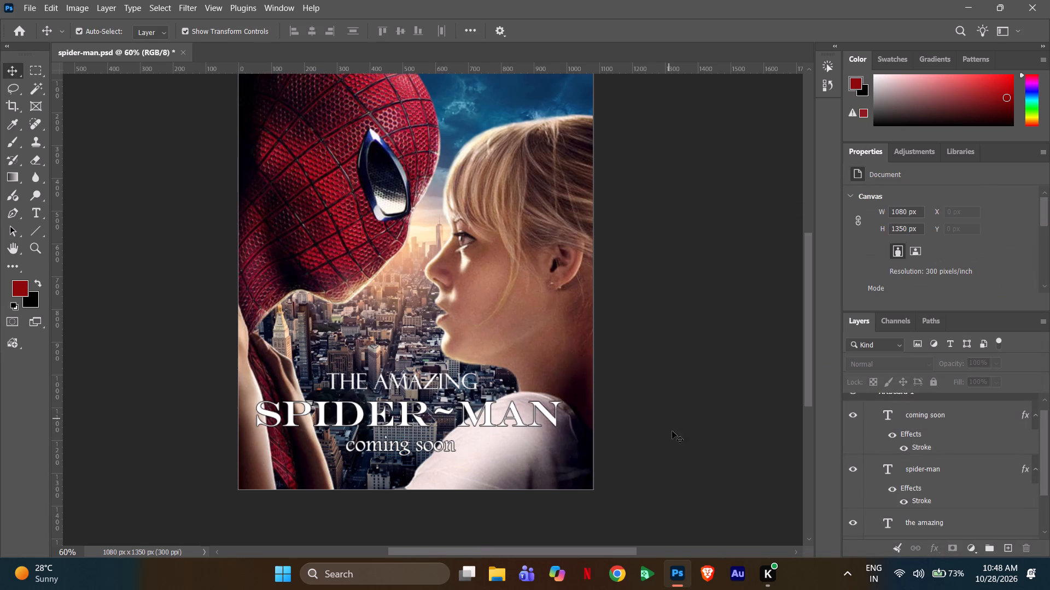
Nudge the "coming soon" text slightly upward, closer to the "spider-man" title.
{"action": "left_click", "coordinate": [402, 442]}
{"action": "key", "text": "Up"}
{"action": "key", "text": "Up"}
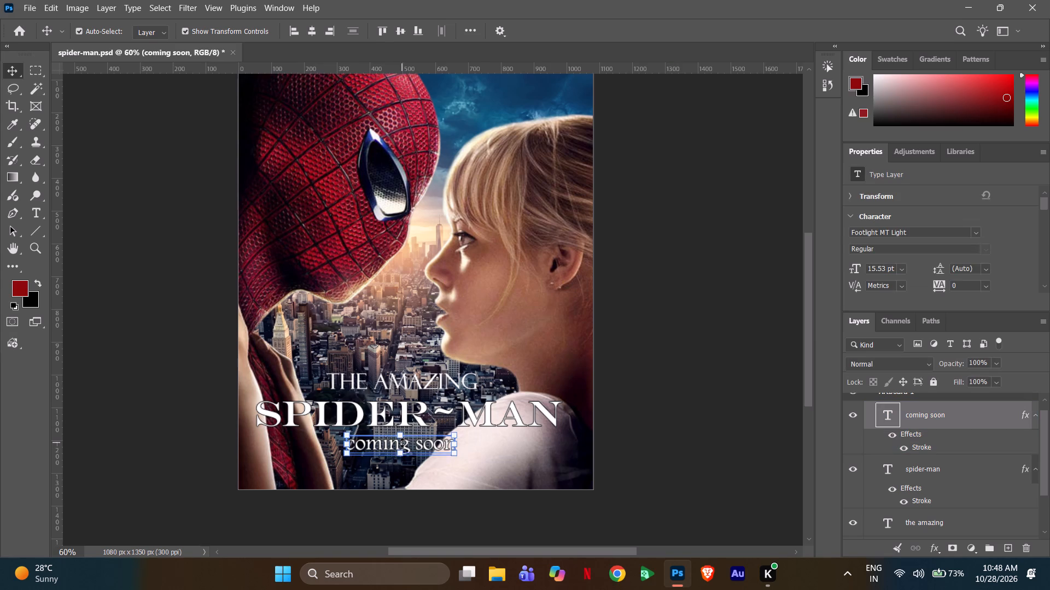
{"action": "key", "text": "Up"}
{"action": "key", "text": "Up"}
{"action": "key", "text": "Up"}
{"action": "key", "text": "Up"}
{"action": "key", "text": "Up"}
{"action": "key", "text": "Up"}
{"action": "key", "text": "Up"}
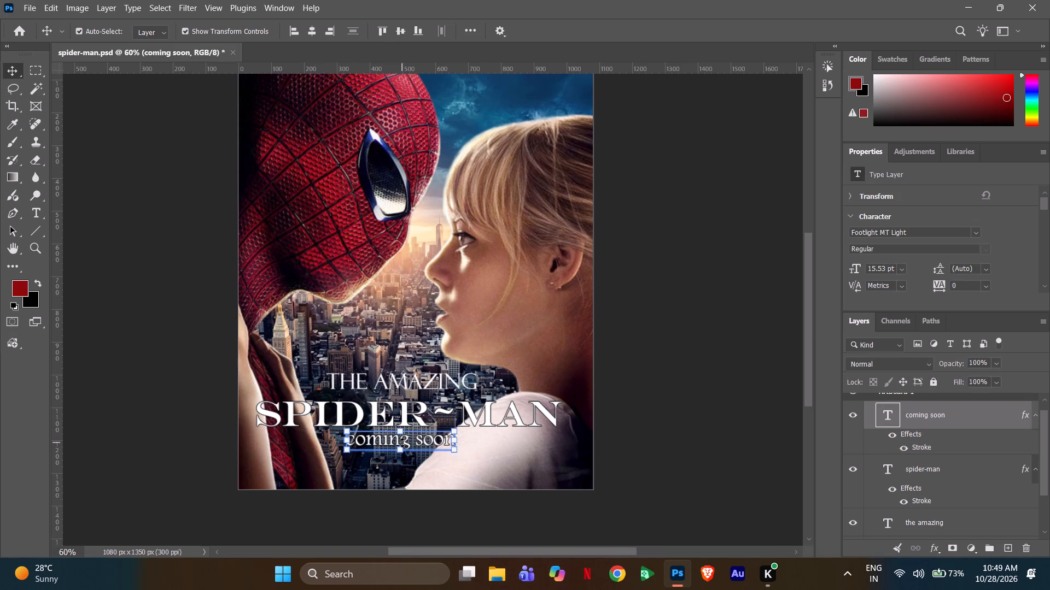
{"action": "left_click_drag", "start_coordinate": [684, 439], "coordinate": [689, 439]}
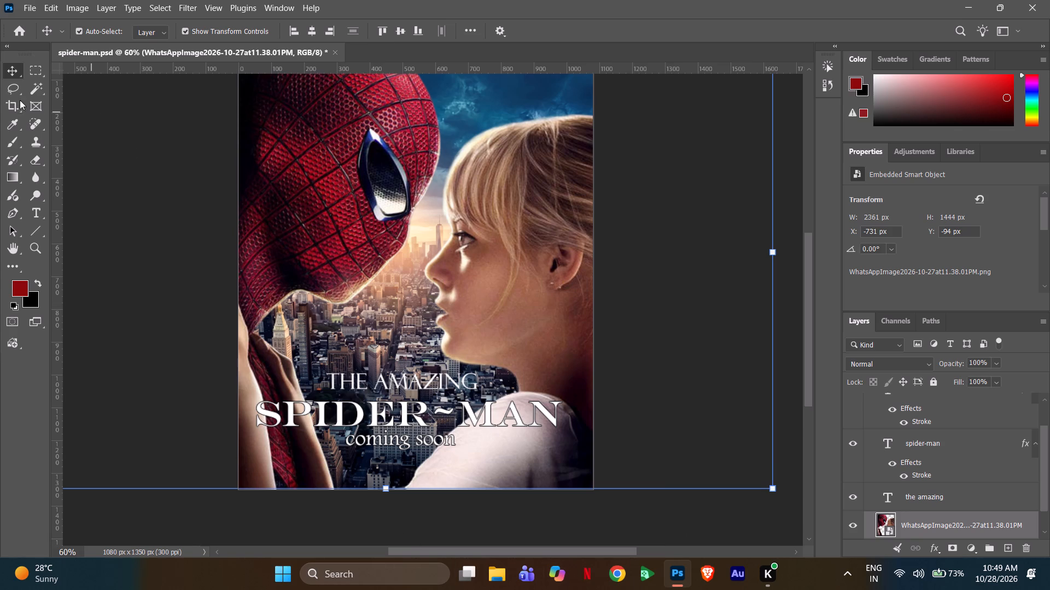
Add a white "IN IMAX 3D" text line in Footlight MT Light at 24 pt across Spider-Man's head.
{"action": "left_click", "coordinate": [31, 206]}
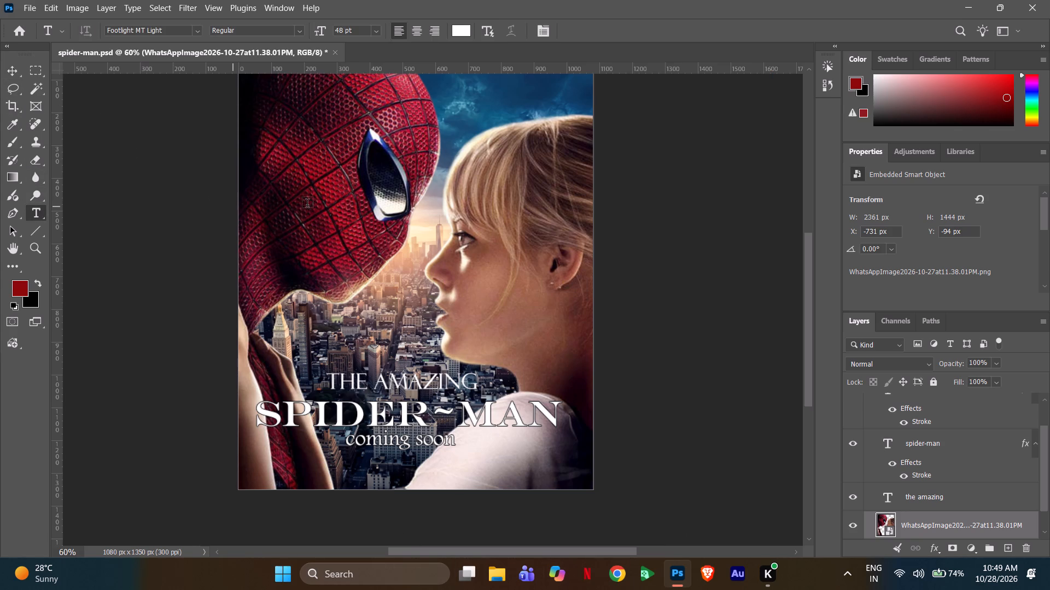
{"action": "left_click", "coordinate": [361, 196]}
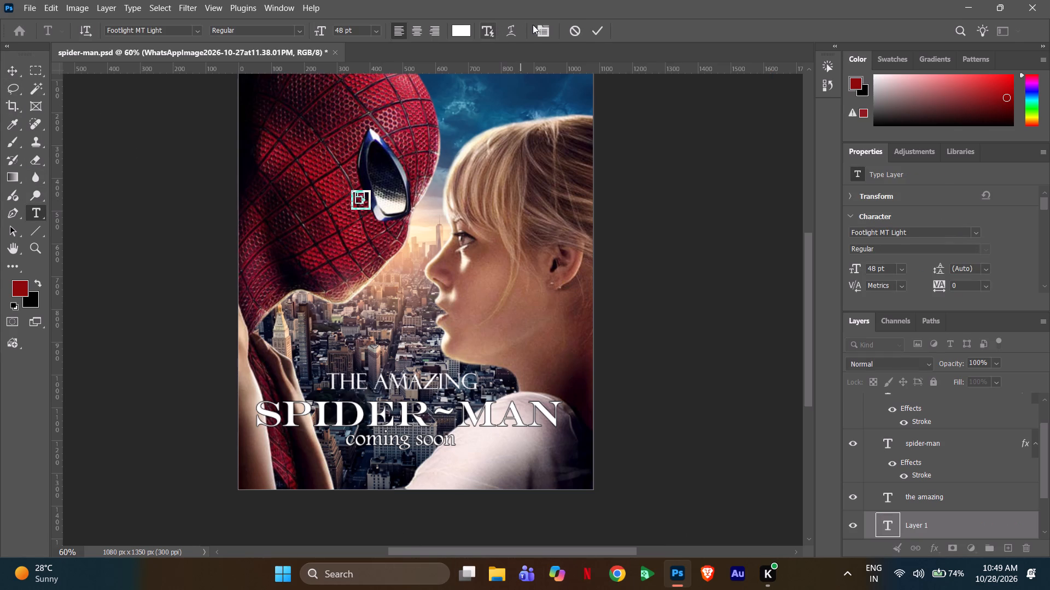
{"action": "left_click", "coordinate": [576, 34]}
{"action": "left_click", "coordinate": [294, 157]}
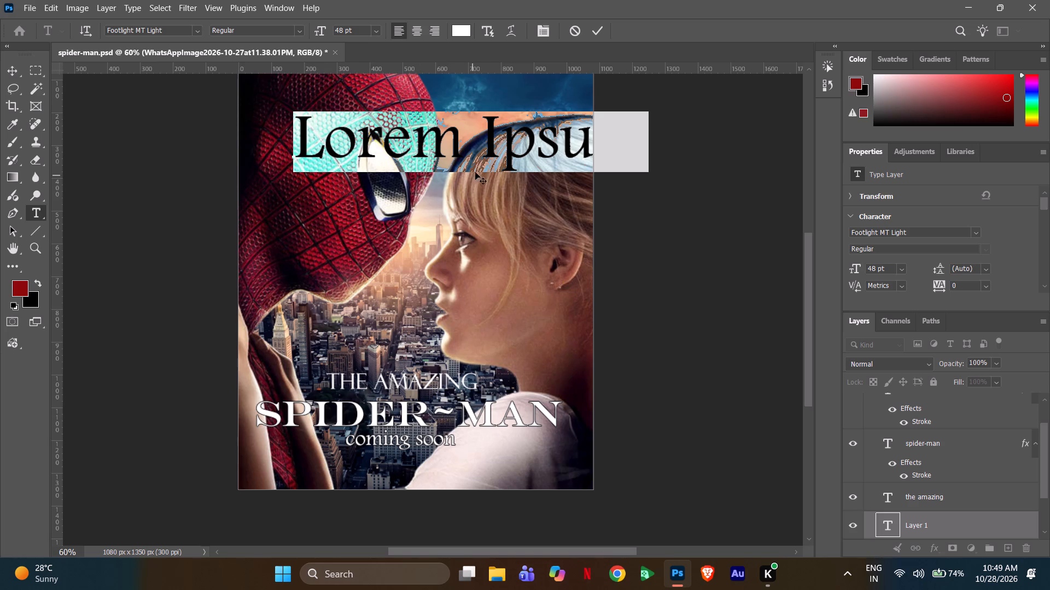
{"action": "left_click", "coordinate": [900, 268]}
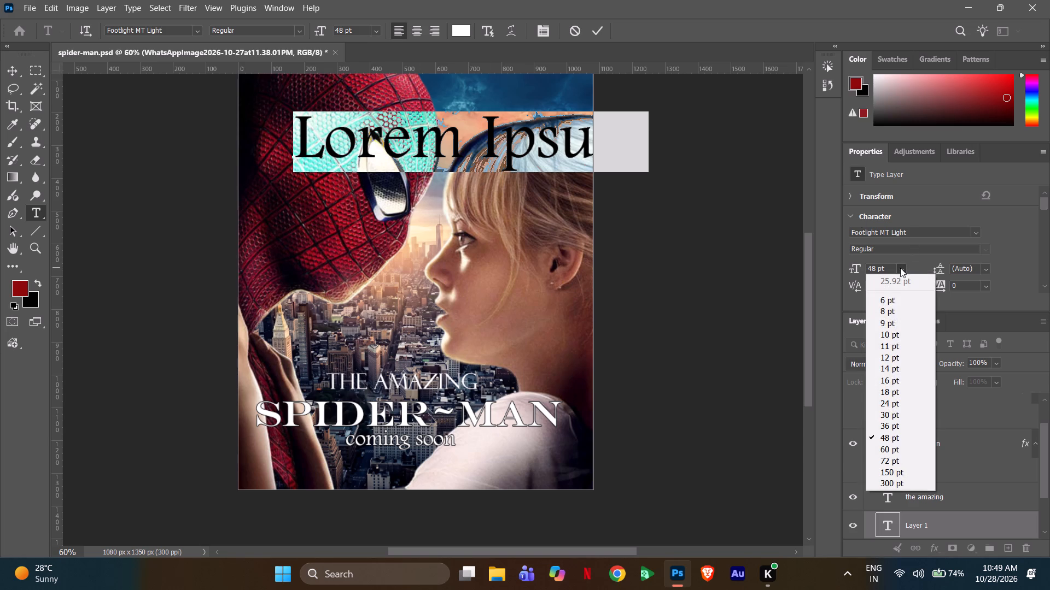
{"action": "left_click", "coordinate": [886, 402]}
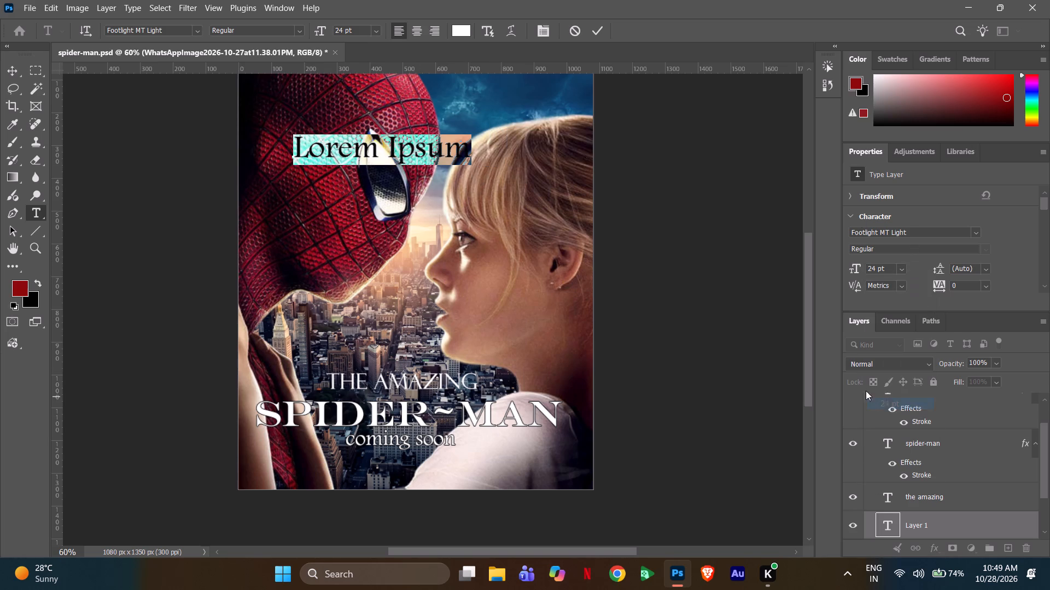
{"action": "key", "text": "BackSpace"}
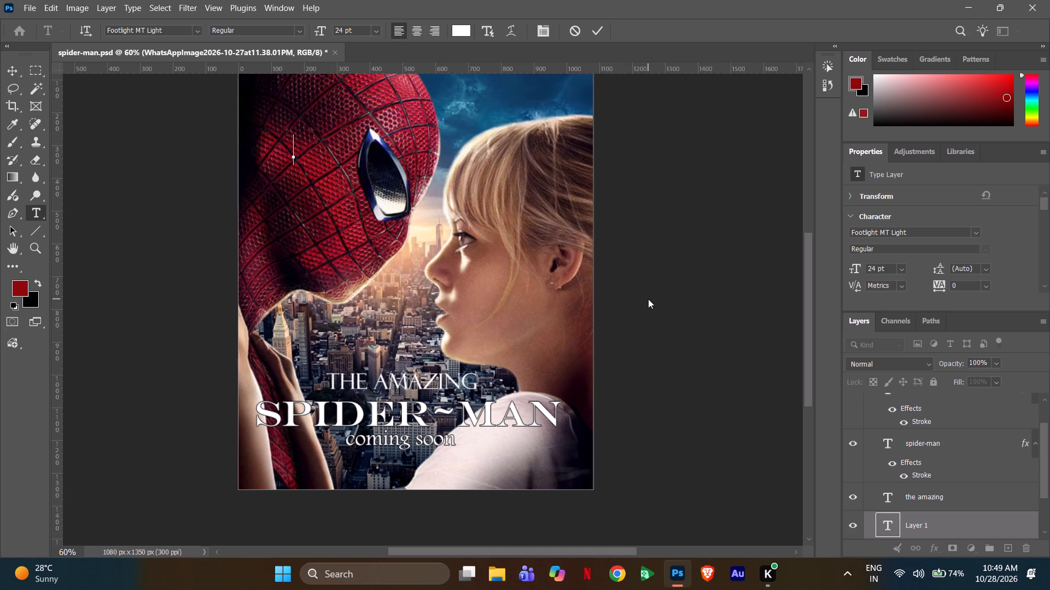
{"action": "type", "text": "IN"}
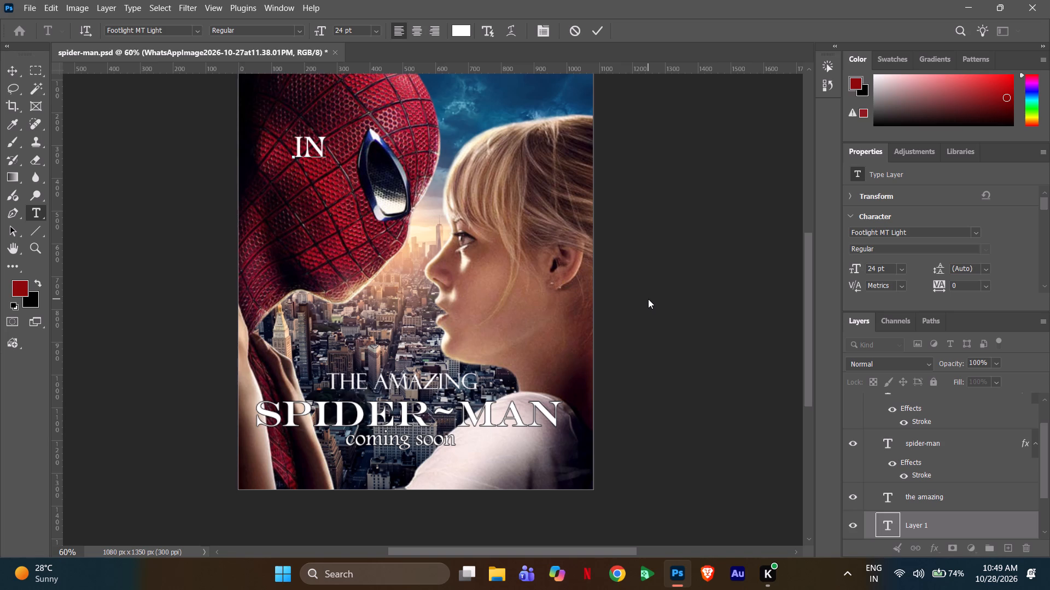
{"action": "key", "text": "space"}
{"action": "type", "text": "I"}
{"action": "key", "text": "shift+m"}
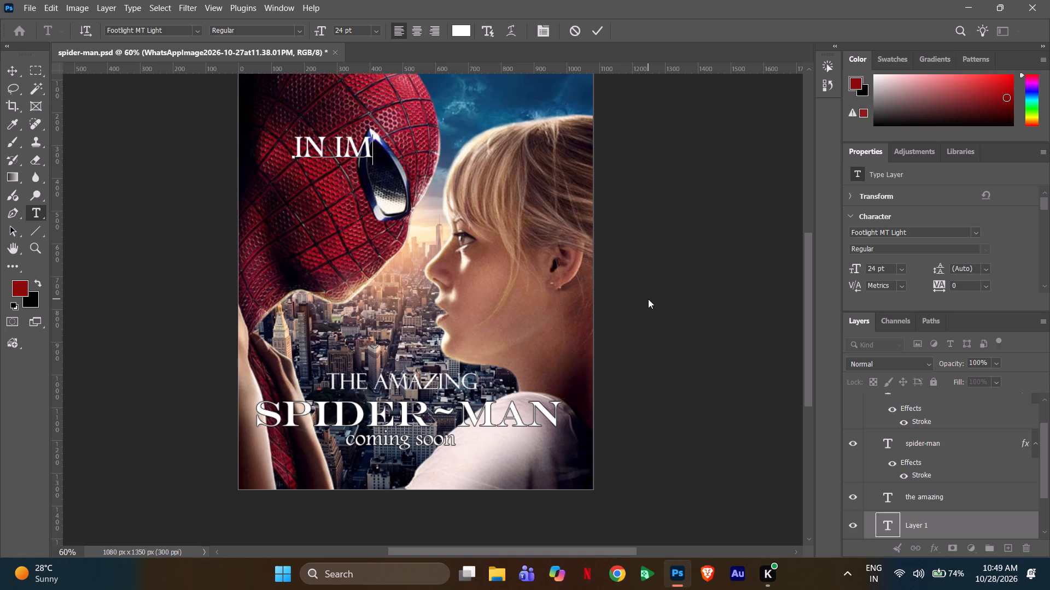
{"action": "key", "text": "shift+a"}
{"action": "key", "text": "shift+x"}
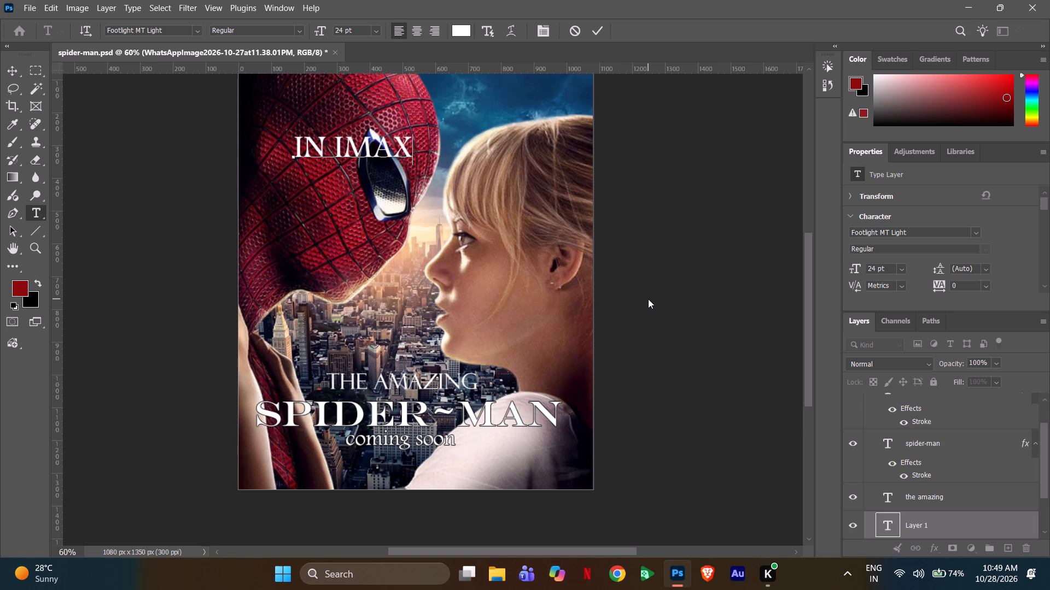
{"action": "key", "text": "shift+space"}
{"action": "key", "text": "3"}
{"action": "key", "text": "shift+d"}
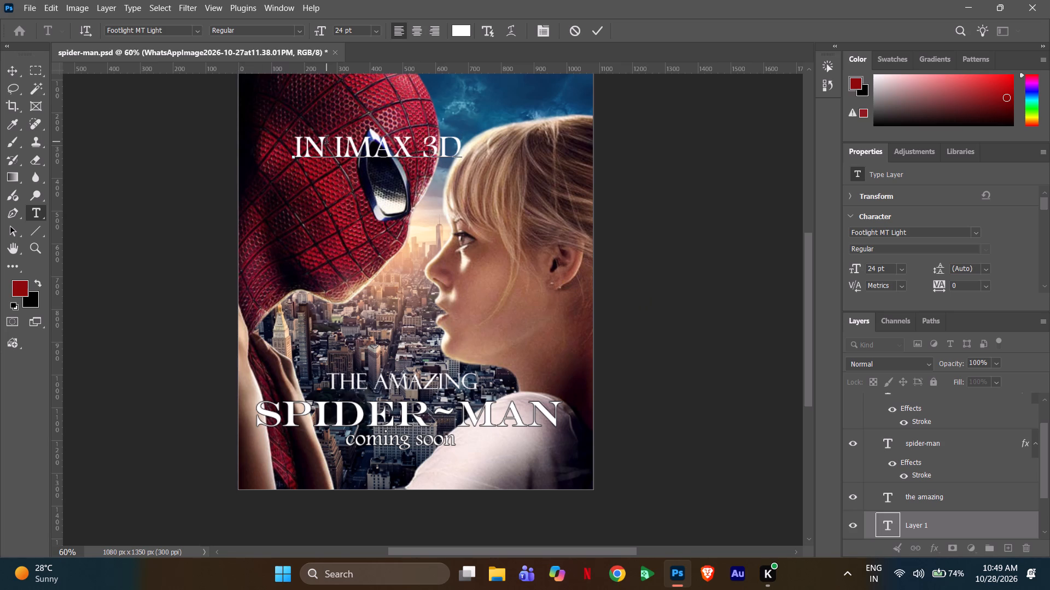
Reduce the word "IN" to 12 pt and set its kerning to 0.
{"action": "left_click_drag", "start_coordinate": [328, 143], "coordinate": [284, 140]}
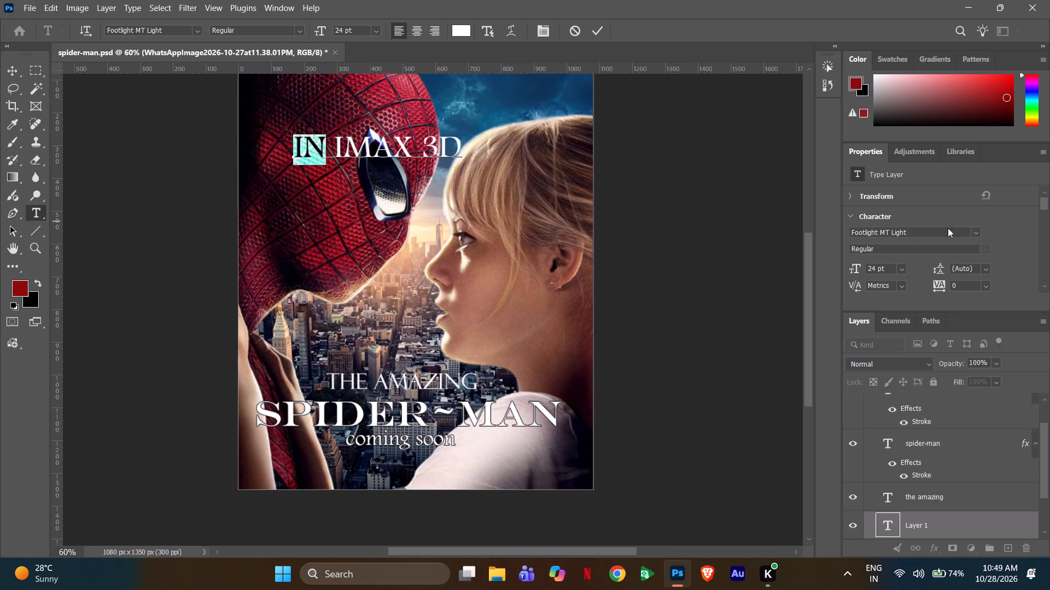
{"action": "left_click", "coordinate": [902, 267]}
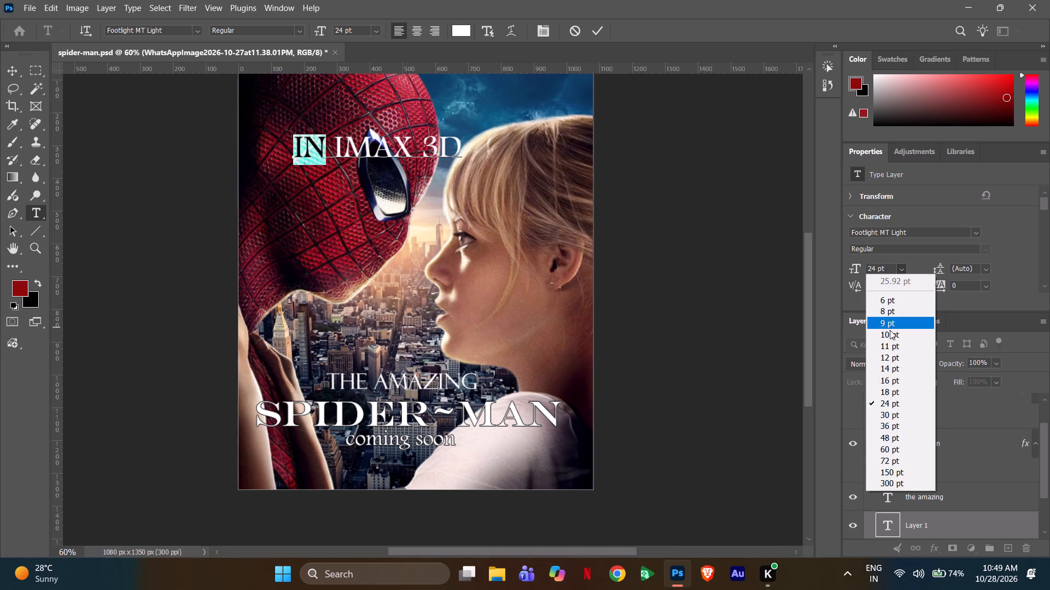
{"action": "left_click", "coordinate": [897, 353]}
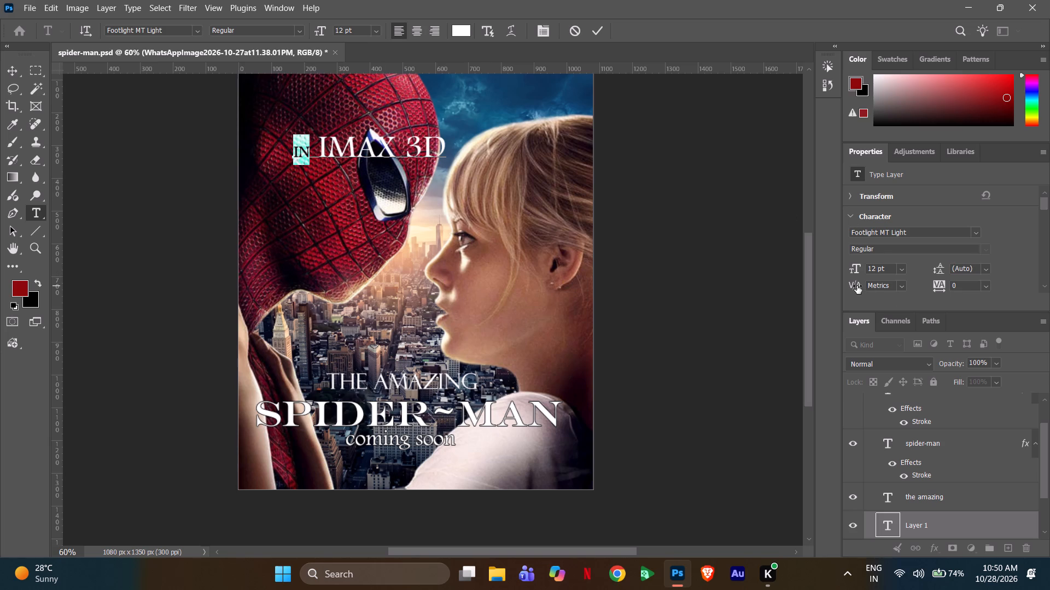
{"action": "left_click_drag", "start_coordinate": [857, 286], "coordinate": [849, 287]}
{"action": "left_click_drag", "start_coordinate": [855, 287], "coordinate": [863, 286]}
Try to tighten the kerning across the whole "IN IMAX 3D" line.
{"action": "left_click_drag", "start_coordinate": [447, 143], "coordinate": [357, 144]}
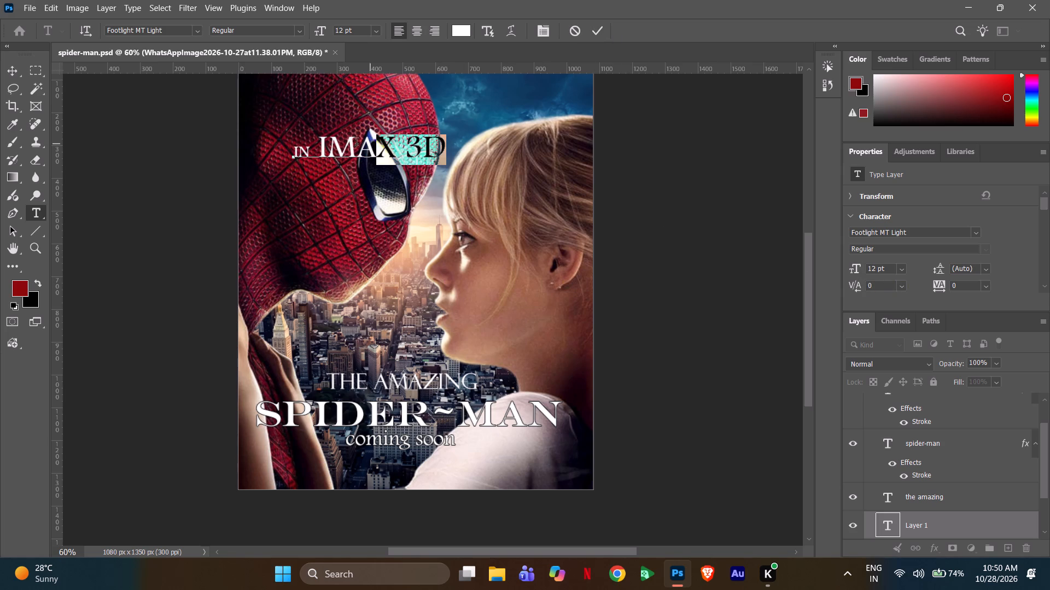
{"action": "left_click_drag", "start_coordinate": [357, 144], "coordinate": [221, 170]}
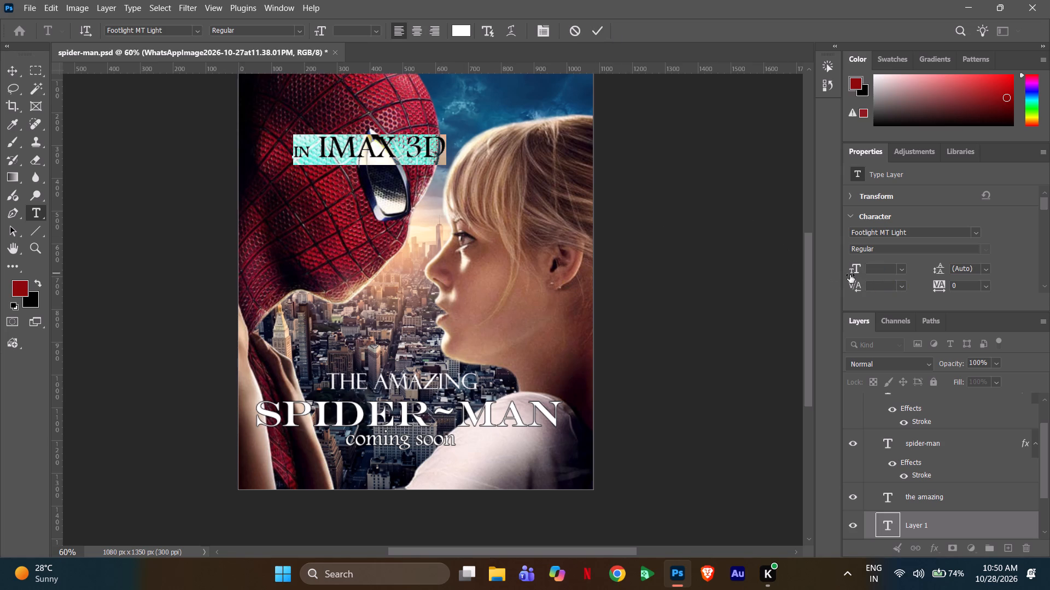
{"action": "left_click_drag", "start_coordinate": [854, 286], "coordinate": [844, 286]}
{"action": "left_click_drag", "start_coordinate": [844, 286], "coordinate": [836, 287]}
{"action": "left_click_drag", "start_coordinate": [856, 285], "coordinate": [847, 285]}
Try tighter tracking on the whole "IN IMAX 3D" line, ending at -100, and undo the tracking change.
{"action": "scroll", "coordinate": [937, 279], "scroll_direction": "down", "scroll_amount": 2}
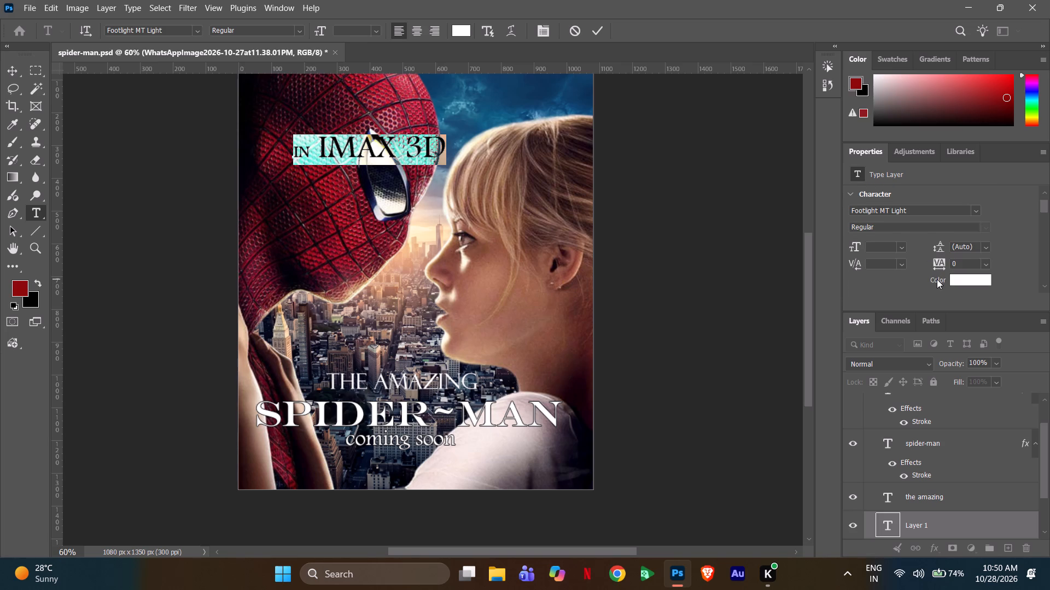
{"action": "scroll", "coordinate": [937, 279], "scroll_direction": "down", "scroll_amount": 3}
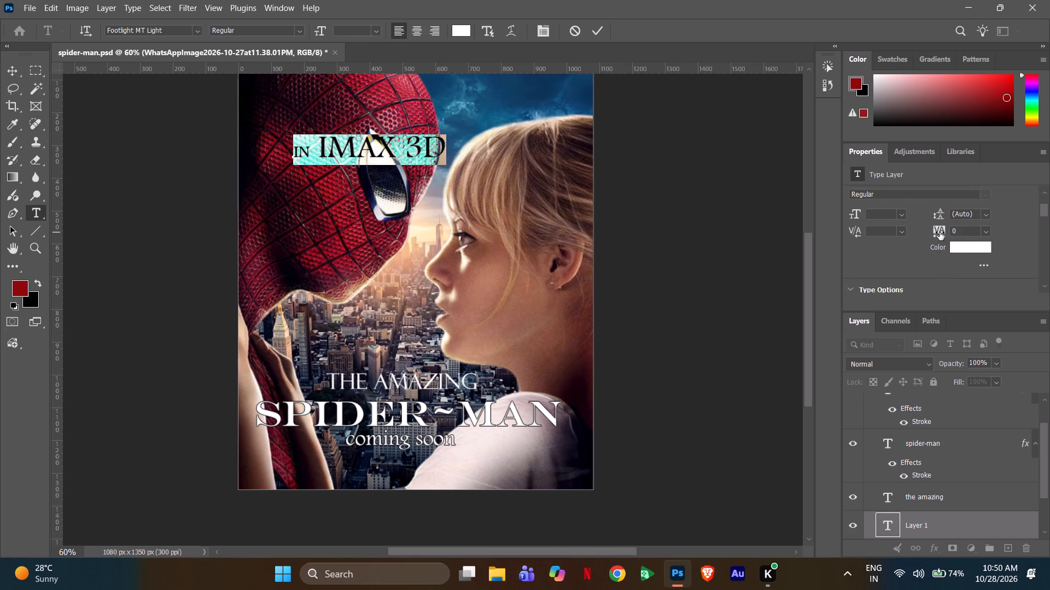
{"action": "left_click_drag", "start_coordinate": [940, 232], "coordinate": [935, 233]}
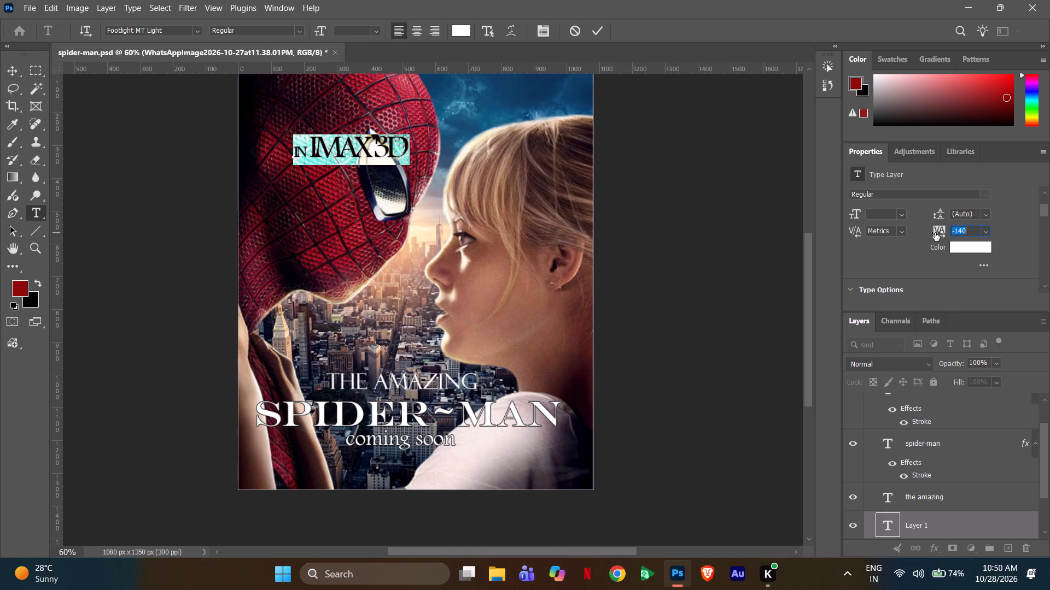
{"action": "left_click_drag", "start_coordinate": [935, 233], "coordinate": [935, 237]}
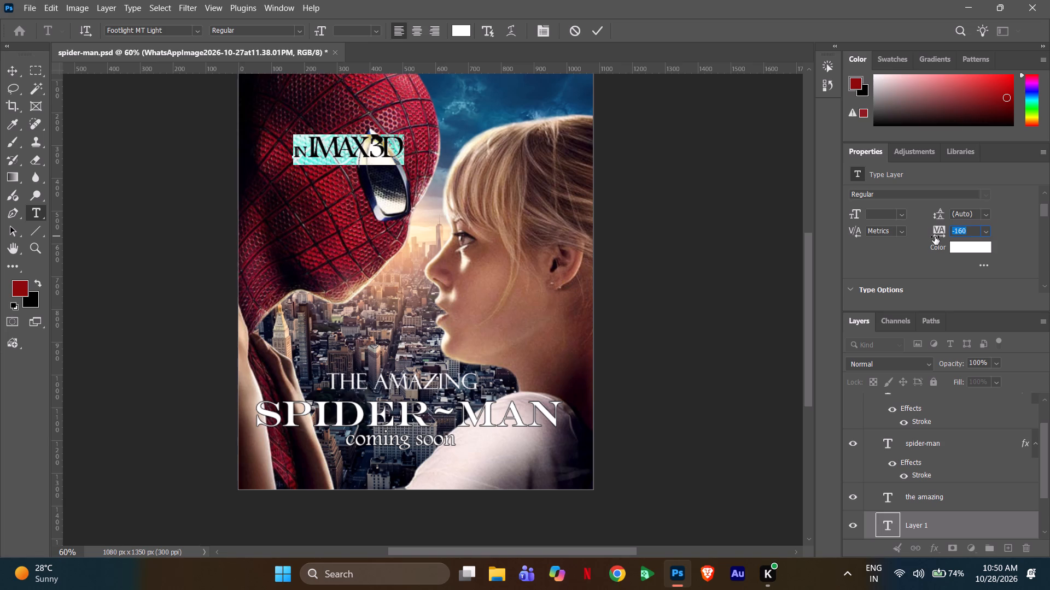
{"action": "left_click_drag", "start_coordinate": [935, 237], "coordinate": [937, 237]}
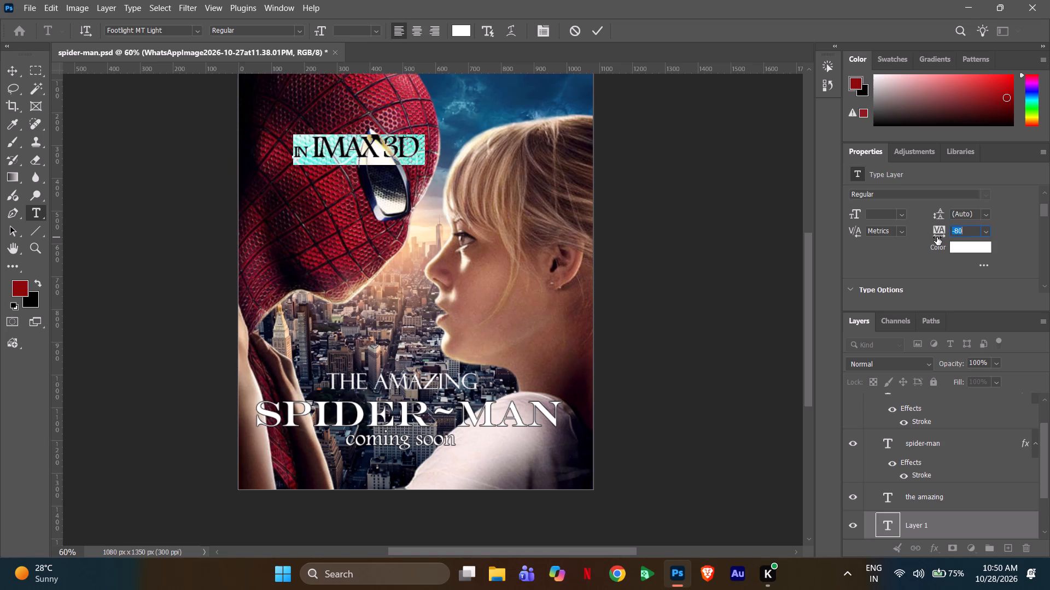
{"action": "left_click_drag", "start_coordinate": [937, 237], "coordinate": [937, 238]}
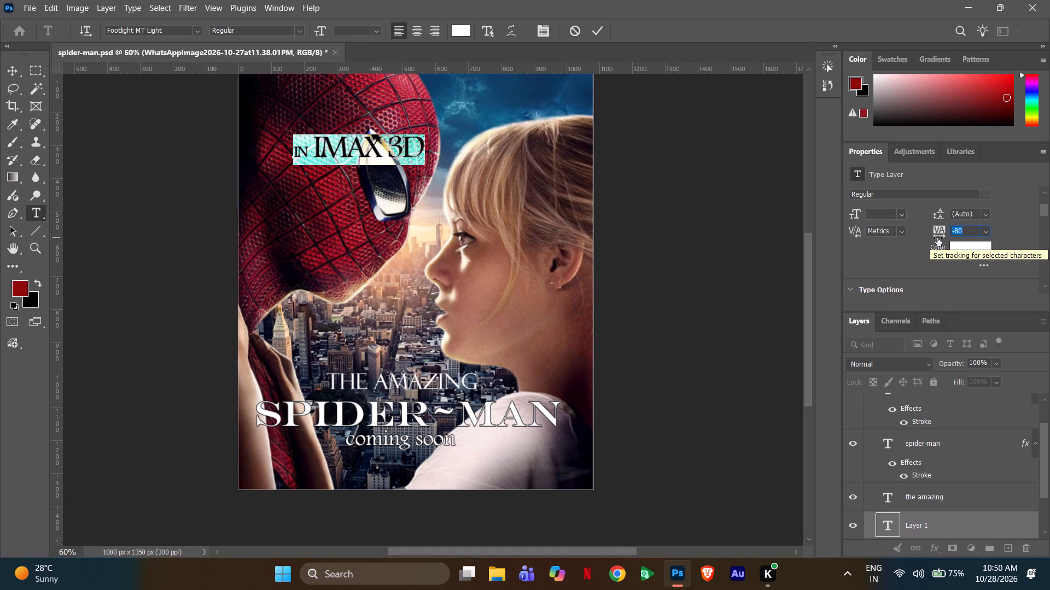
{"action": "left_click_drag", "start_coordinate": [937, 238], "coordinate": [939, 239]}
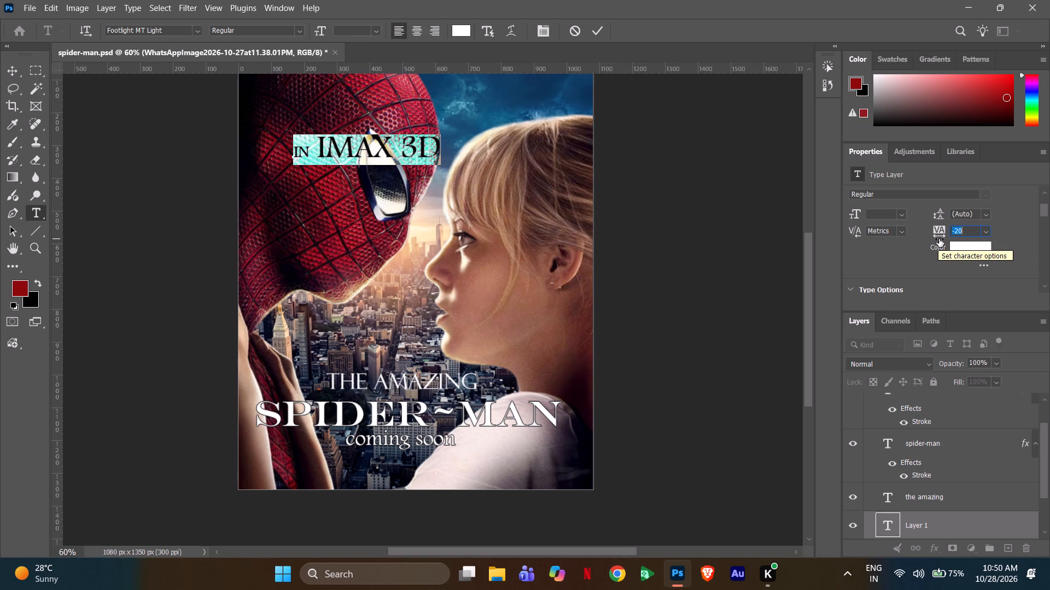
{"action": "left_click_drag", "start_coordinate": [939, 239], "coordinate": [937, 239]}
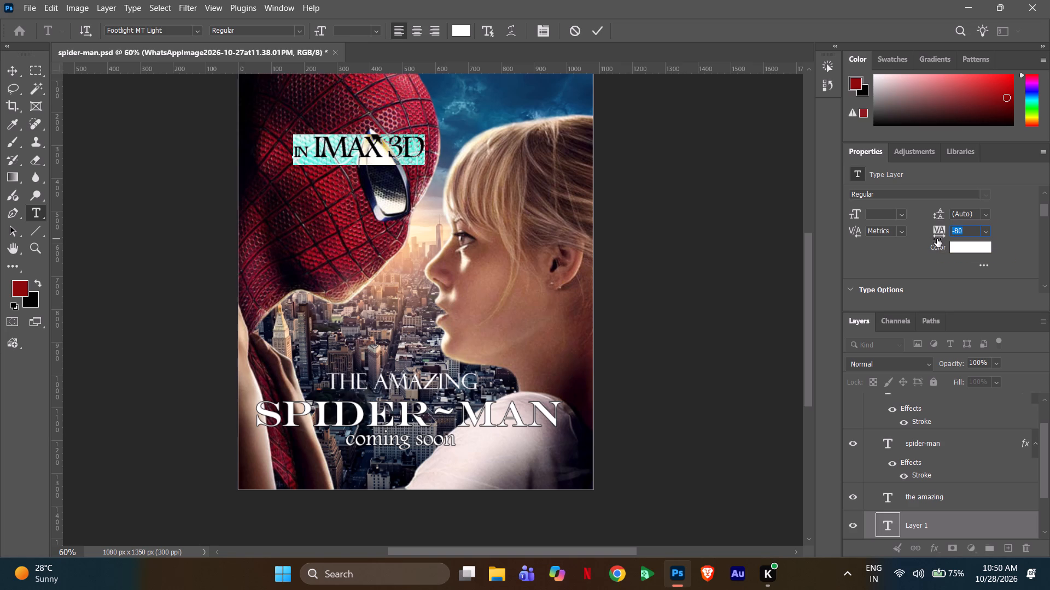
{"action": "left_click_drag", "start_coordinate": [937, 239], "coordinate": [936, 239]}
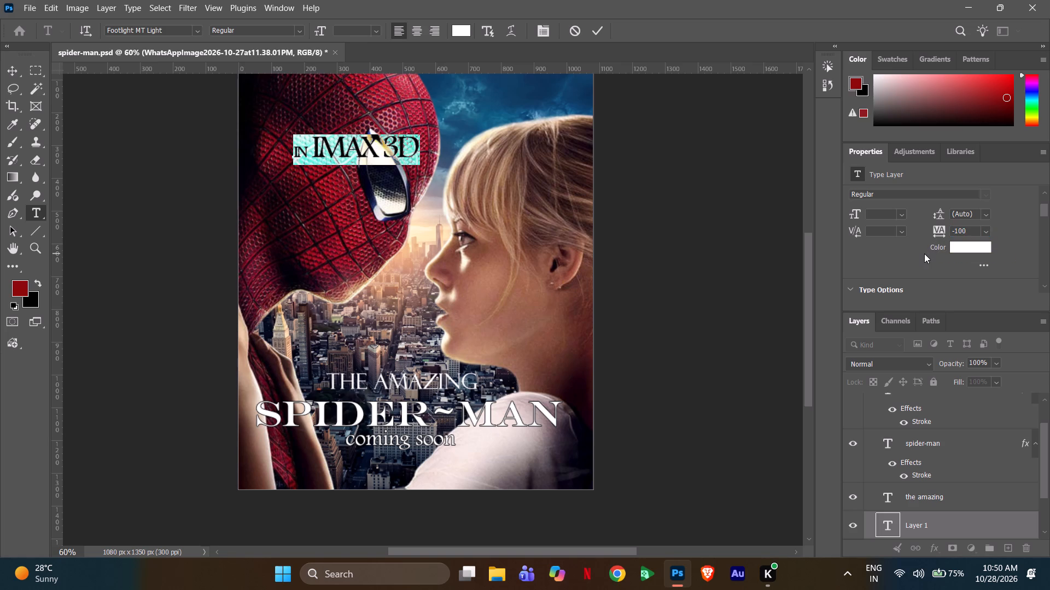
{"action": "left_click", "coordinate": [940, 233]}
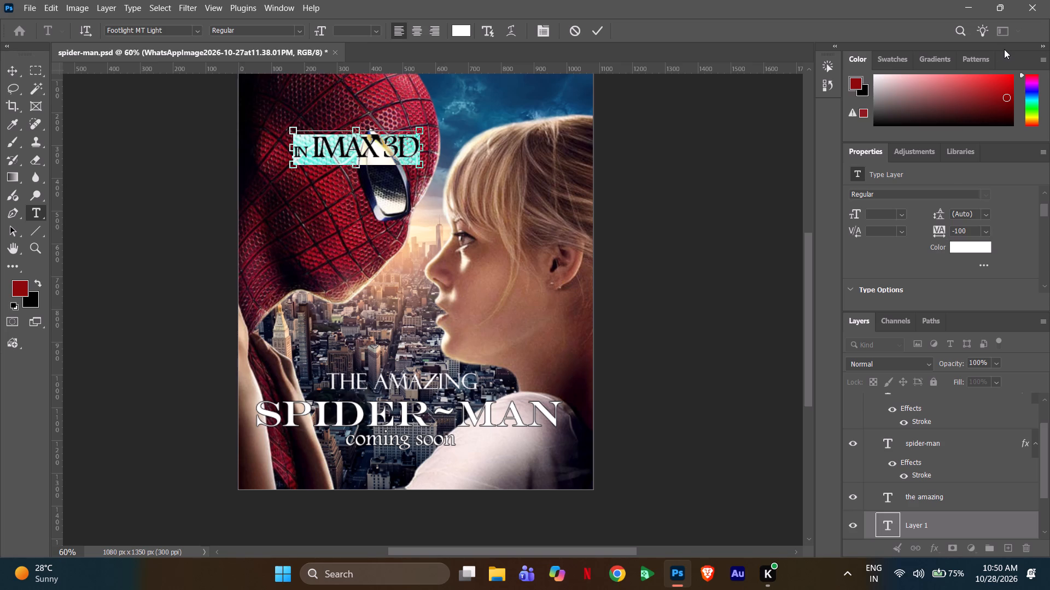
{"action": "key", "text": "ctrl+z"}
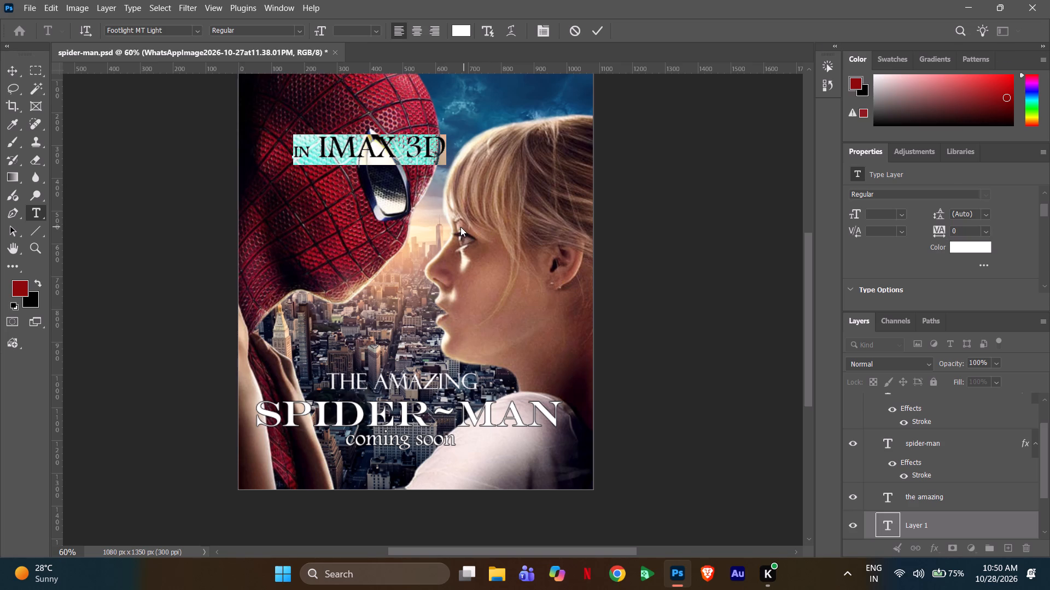
Delete the space between "IN" and "IMAX 3D" in the text line across Spider-Man's head.
{"action": "left_click", "coordinate": [459, 227]}
{"action": "left_click", "coordinate": [317, 152]}
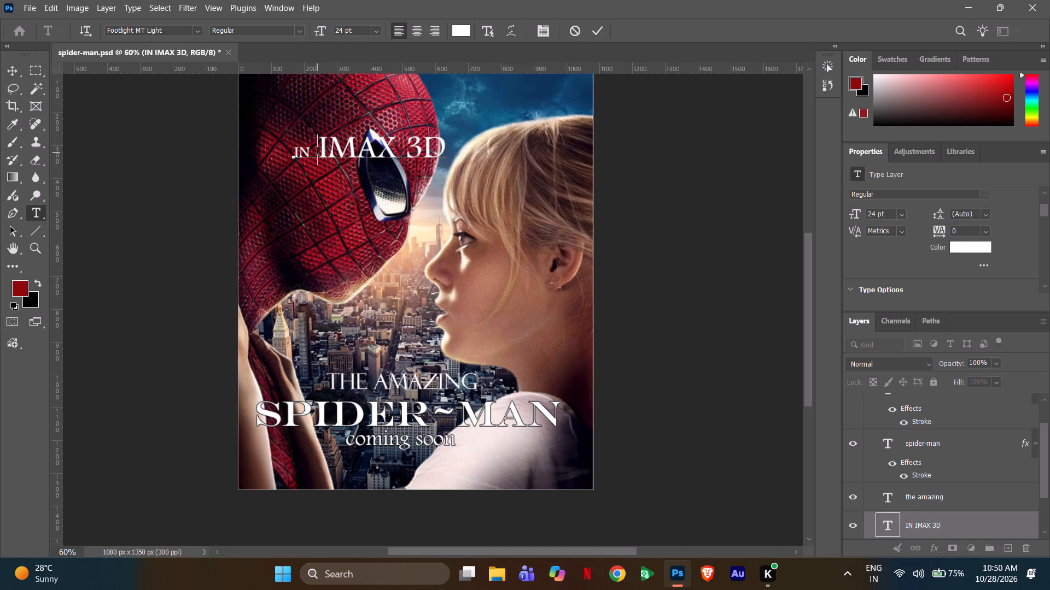
{"action": "key", "text": "BackSpace"}
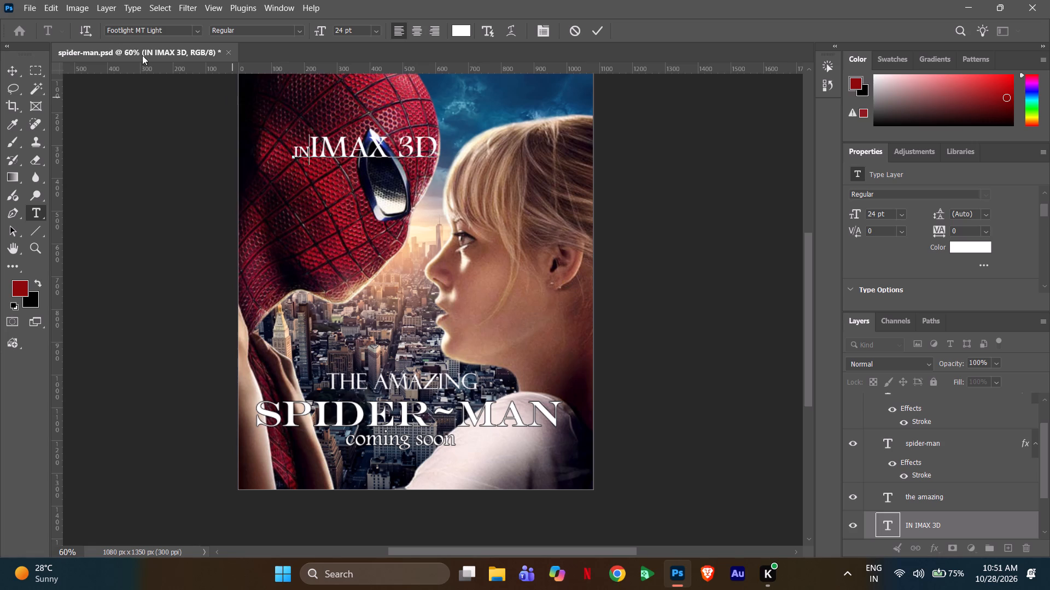
{"action": "left_click", "coordinate": [7, 68]}
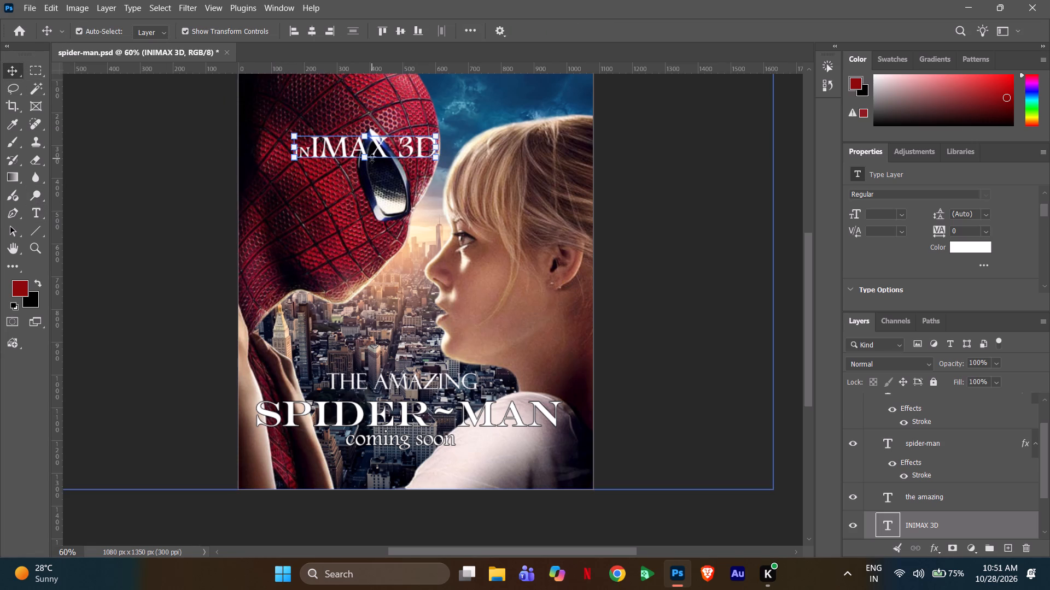
Recolour the whole "INIMAX 3D" text line to pure red, ff0000.
{"action": "triple_click", "coordinate": [377, 146]}
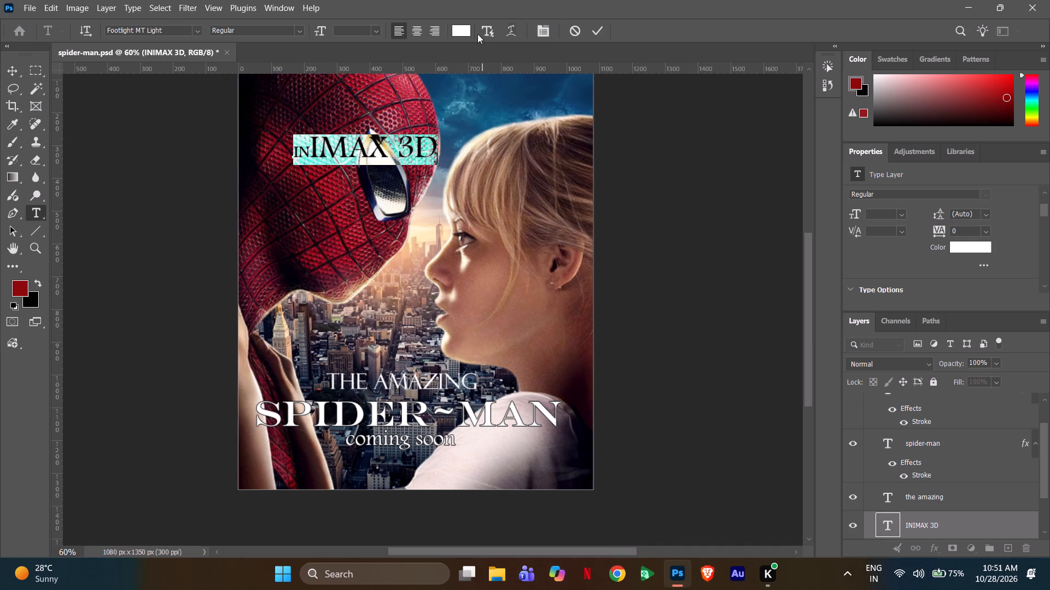
{"action": "left_click", "coordinate": [468, 27]}
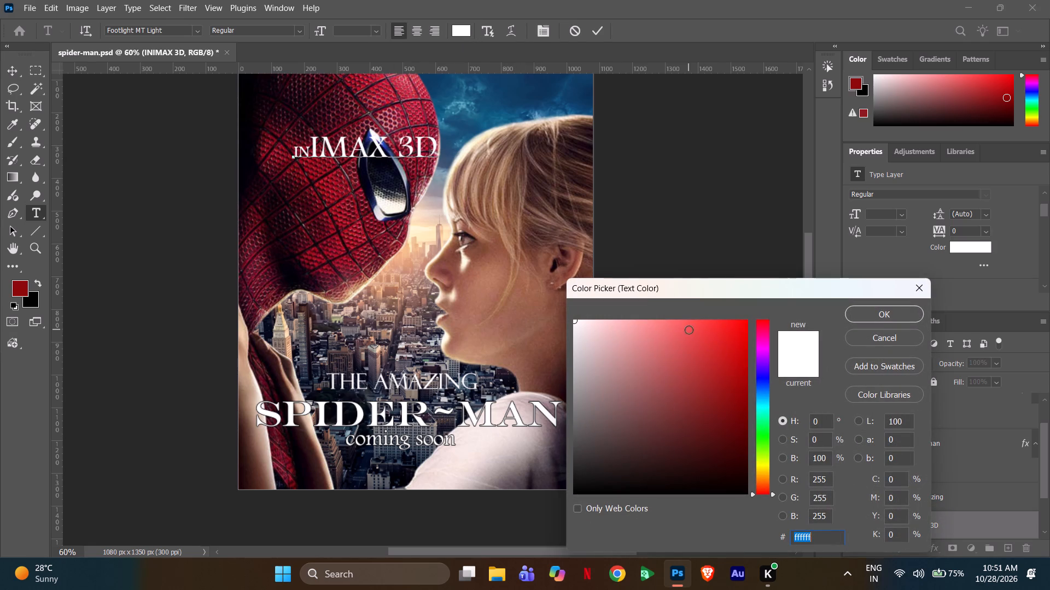
{"action": "left_click", "coordinate": [696, 327]}
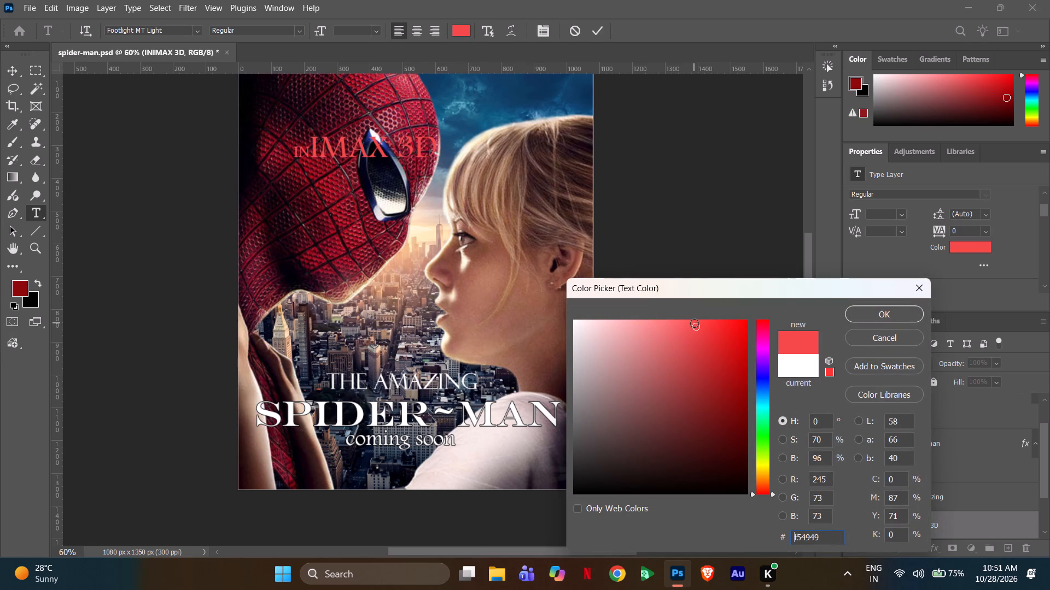
{"action": "left_click_drag", "start_coordinate": [694, 323], "coordinate": [774, 285]}
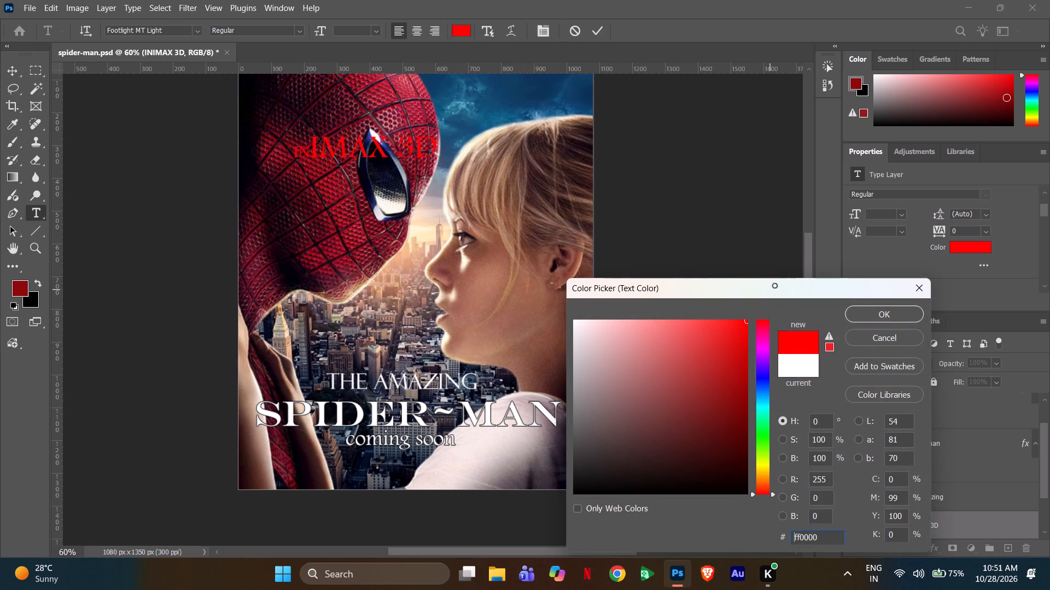
{"action": "left_click_drag", "start_coordinate": [774, 285], "coordinate": [783, 280]}
{"action": "left_click", "coordinate": [890, 314]}
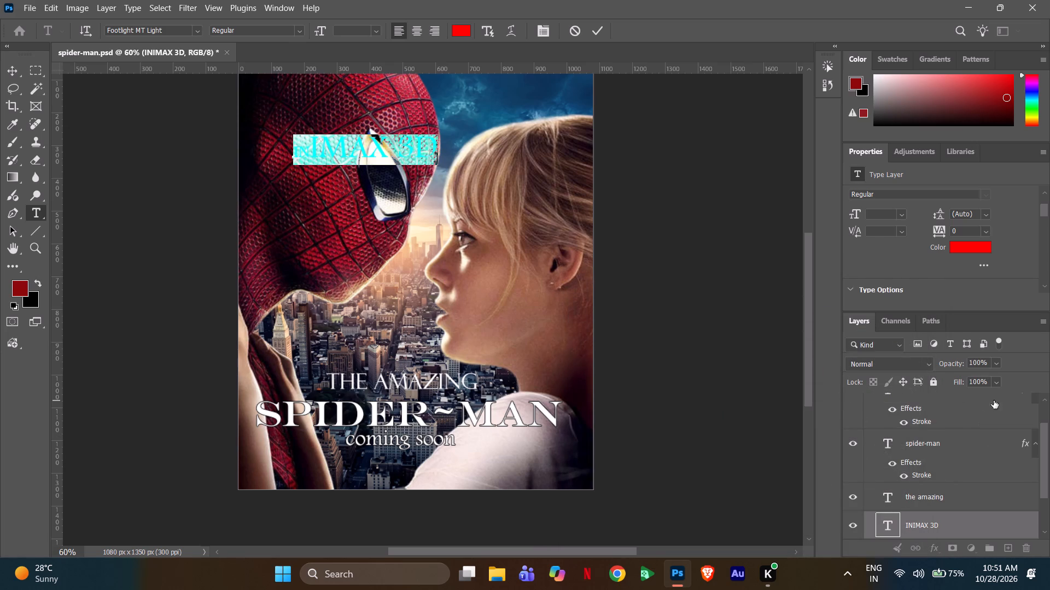
{"action": "scroll", "coordinate": [1010, 400], "scroll_direction": "up", "scroll_amount": 5}
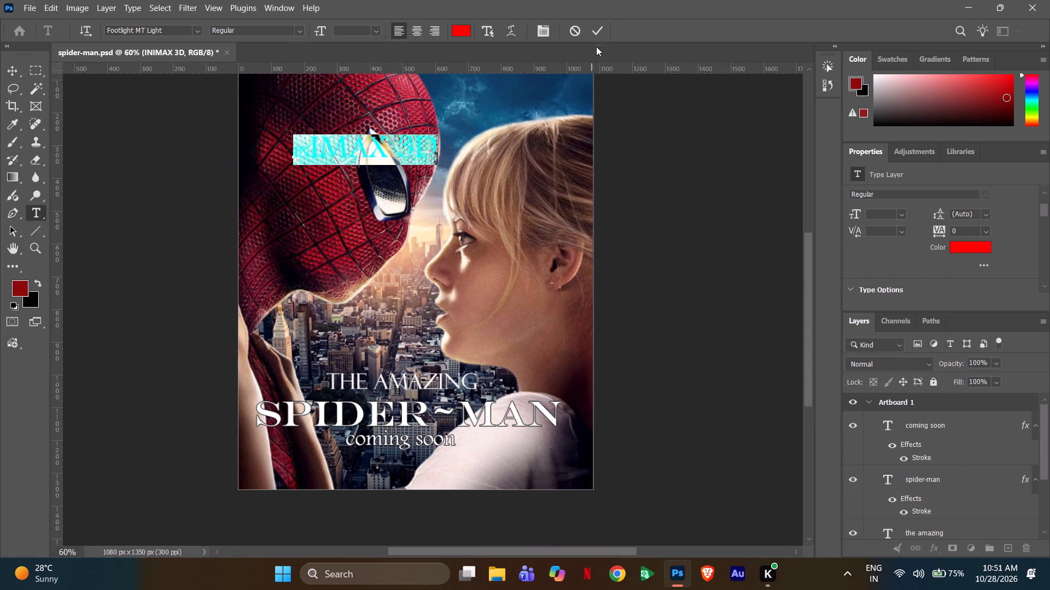
{"action": "left_click", "coordinate": [592, 32]}
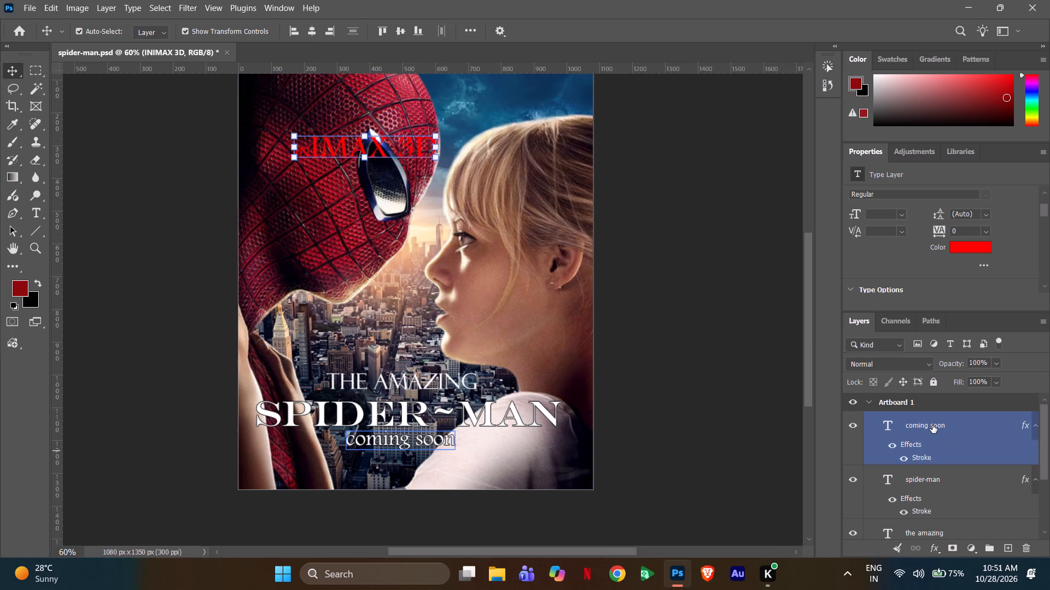
Add a 1 px black outside stroke to the "INIMAX 3D" text layer.
{"action": "double_click", "coordinate": [988, 420]}
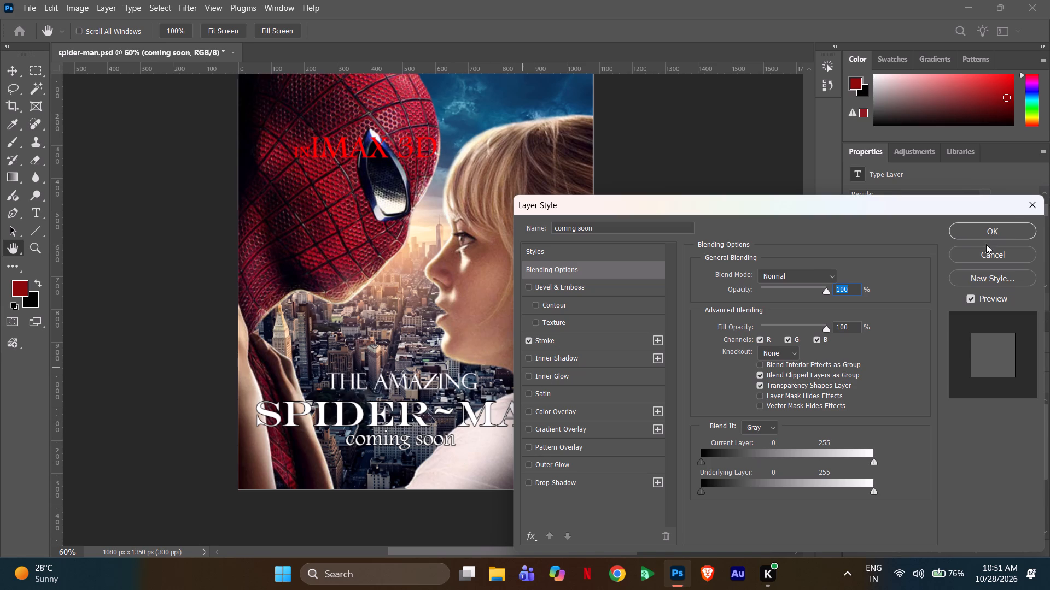
{"action": "left_click", "coordinate": [1012, 250]}
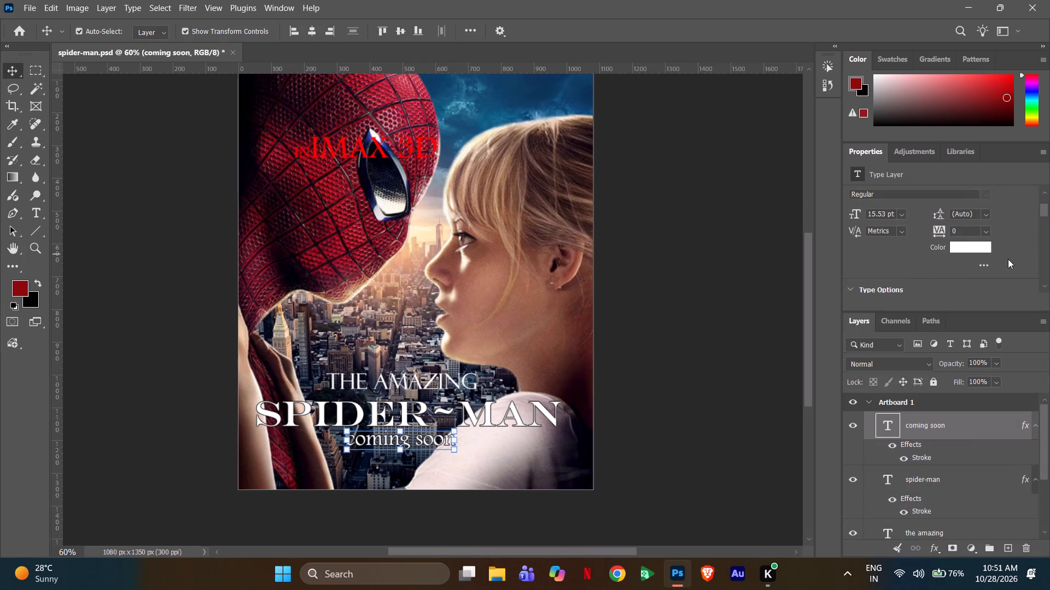
{"action": "scroll", "coordinate": [969, 438], "scroll_direction": "down", "scroll_amount": 2}
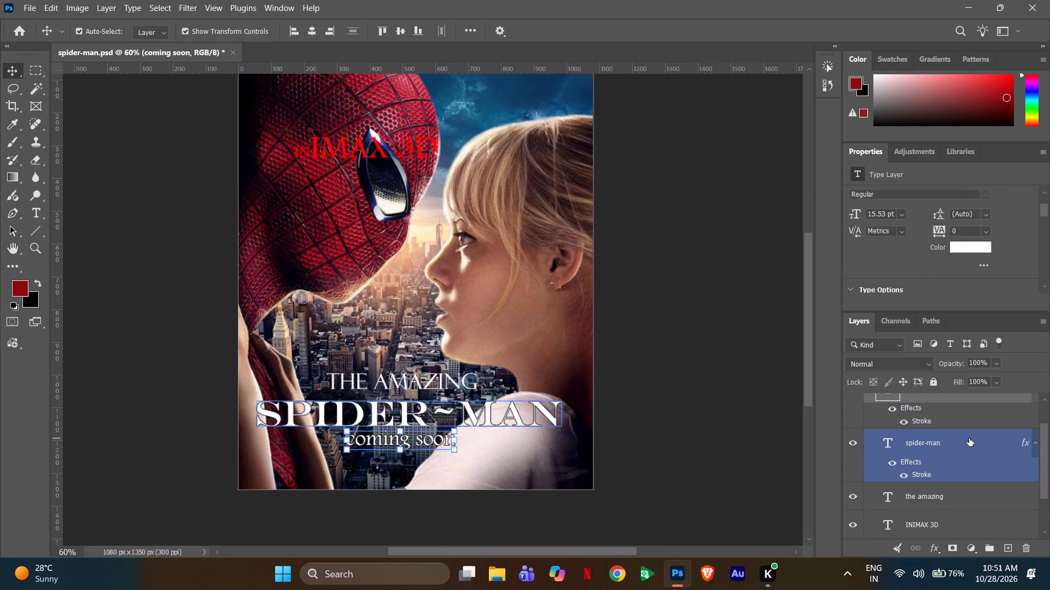
{"action": "scroll", "coordinate": [962, 474], "scroll_direction": "down", "scroll_amount": 3}
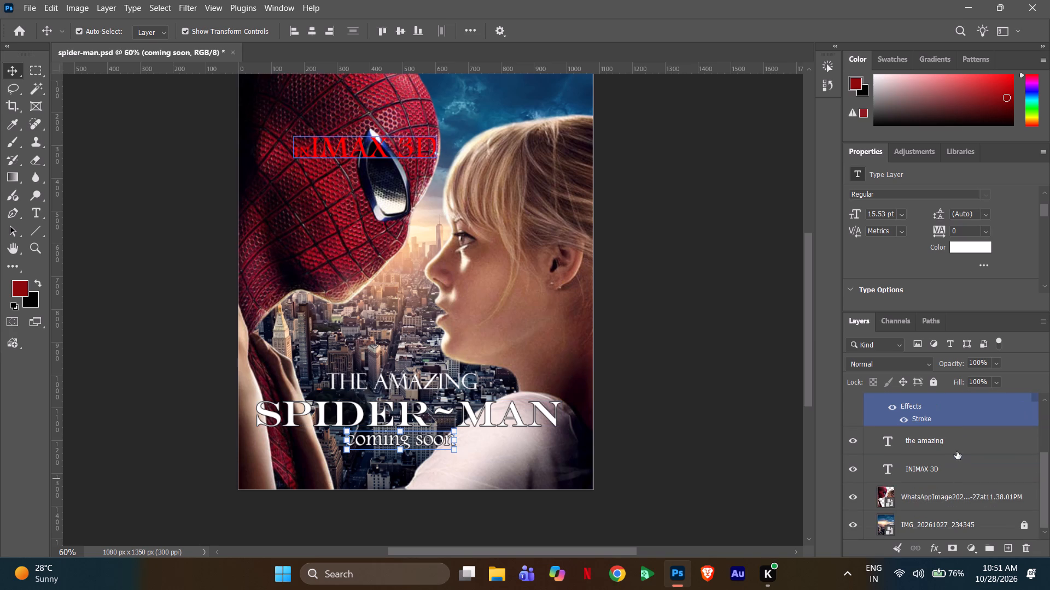
{"action": "double_click", "coordinate": [953, 468]}
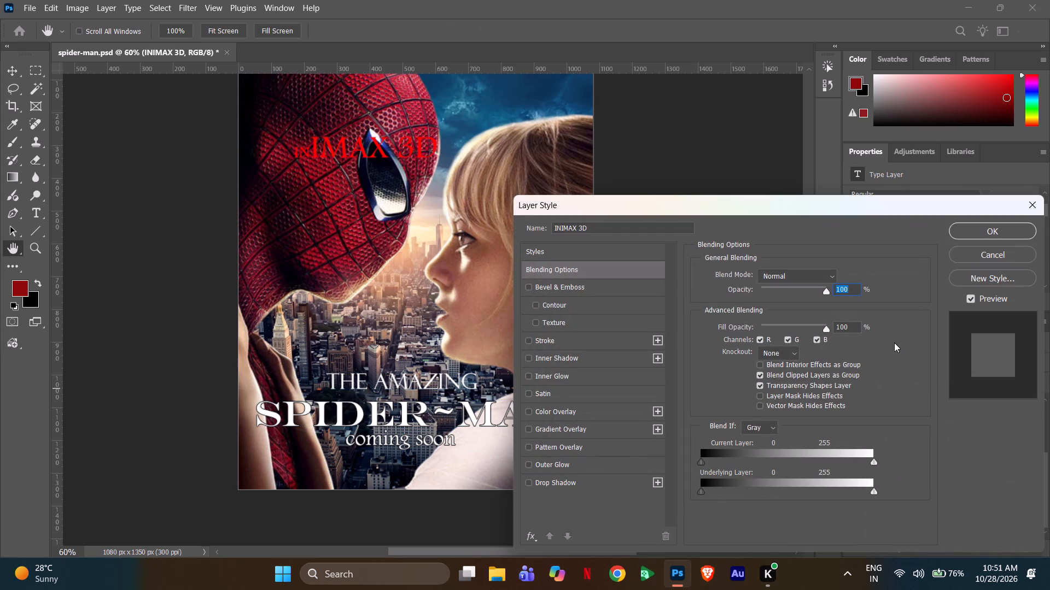
{"action": "left_click", "coordinate": [565, 339]}
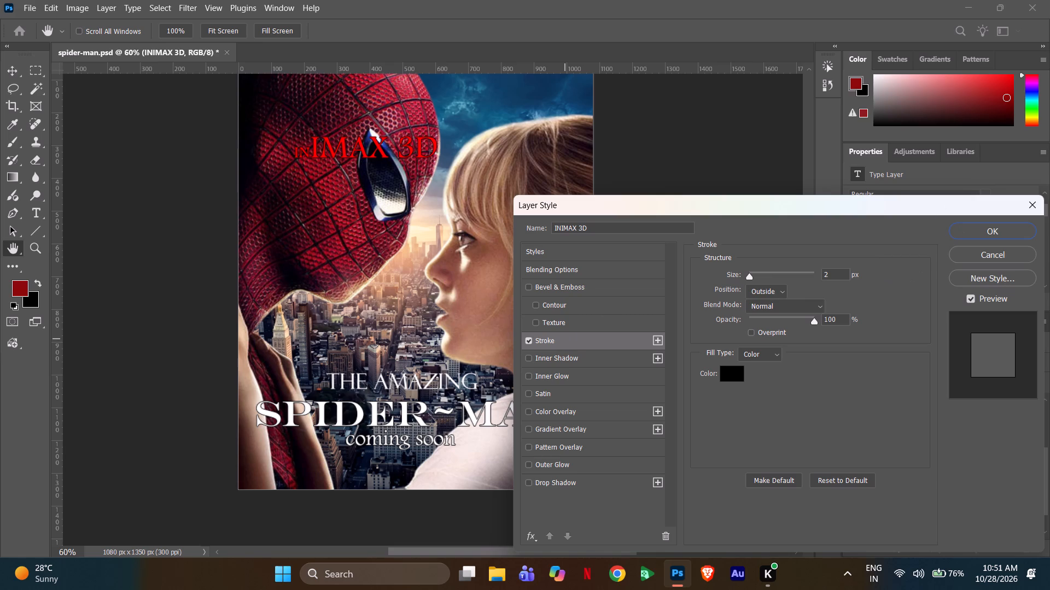
{"action": "left_click", "coordinate": [843, 274]}
{"action": "key", "text": "BackSpace"}
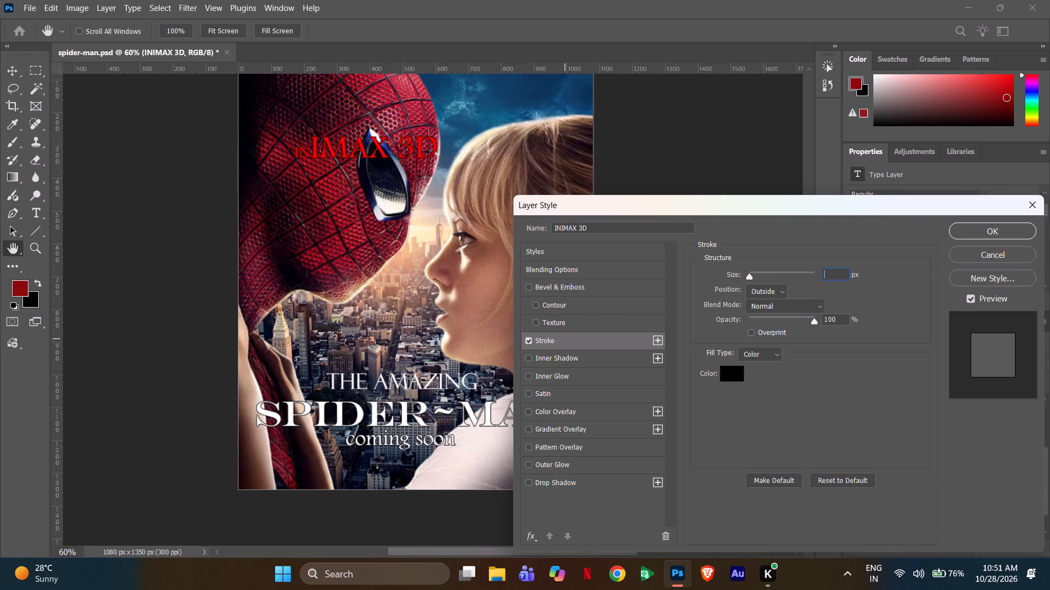
{"action": "key", "text": "End"}
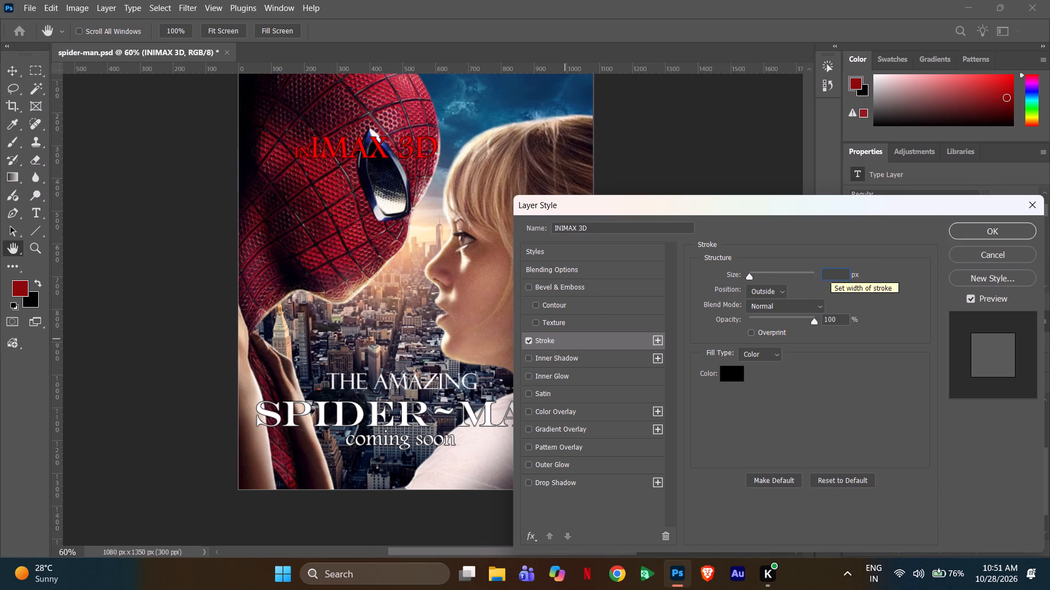
{"action": "key", "text": "1"}
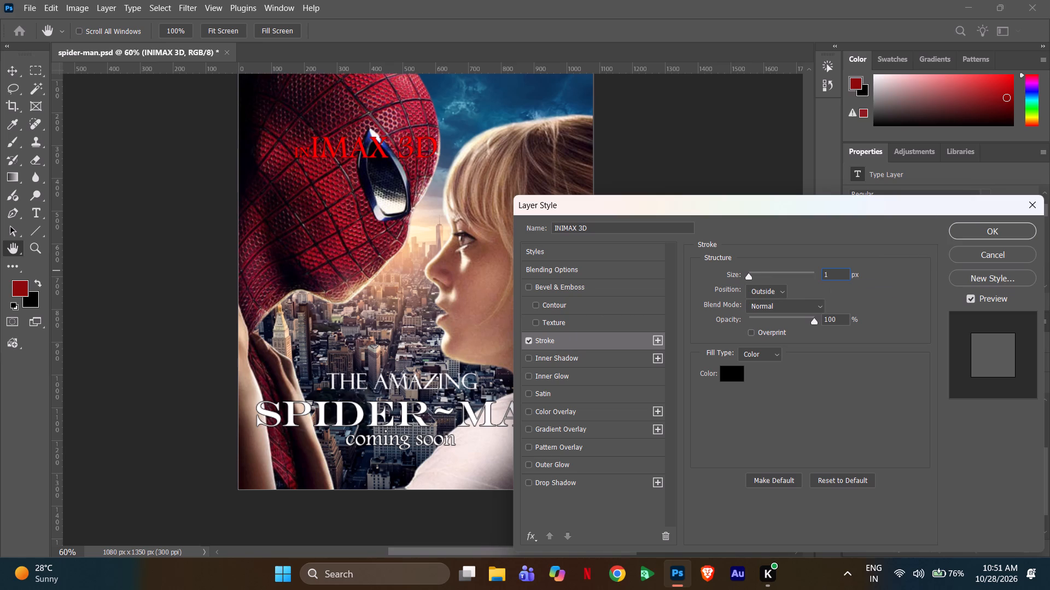
{"action": "key", "text": "Return"}
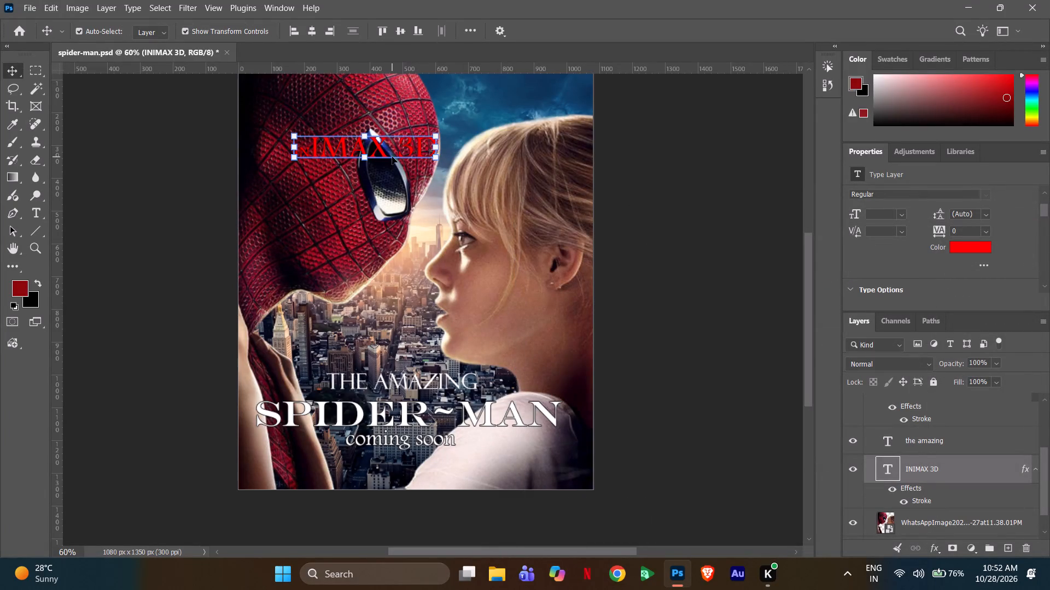
Scale the "INIMAX 3D" line down to about 34% and place it just below the right end of "coming soon".
{"action": "left_click_drag", "start_coordinate": [390, 147], "coordinate": [416, 467]}
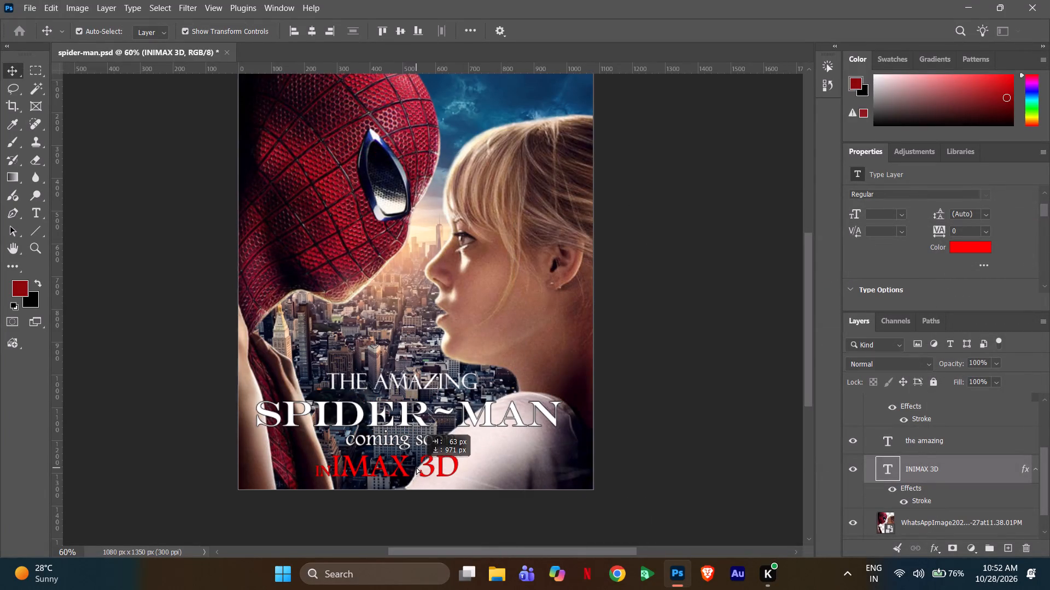
{"action": "left_click_drag", "start_coordinate": [416, 467], "coordinate": [423, 462]}
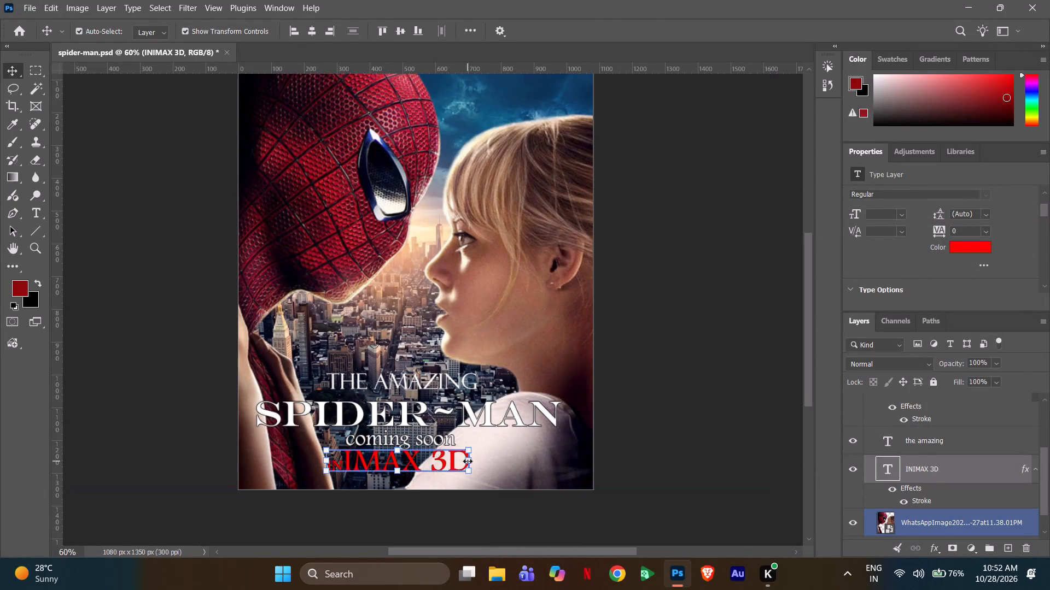
{"action": "left_click_drag", "start_coordinate": [468, 461], "coordinate": [372, 462]}
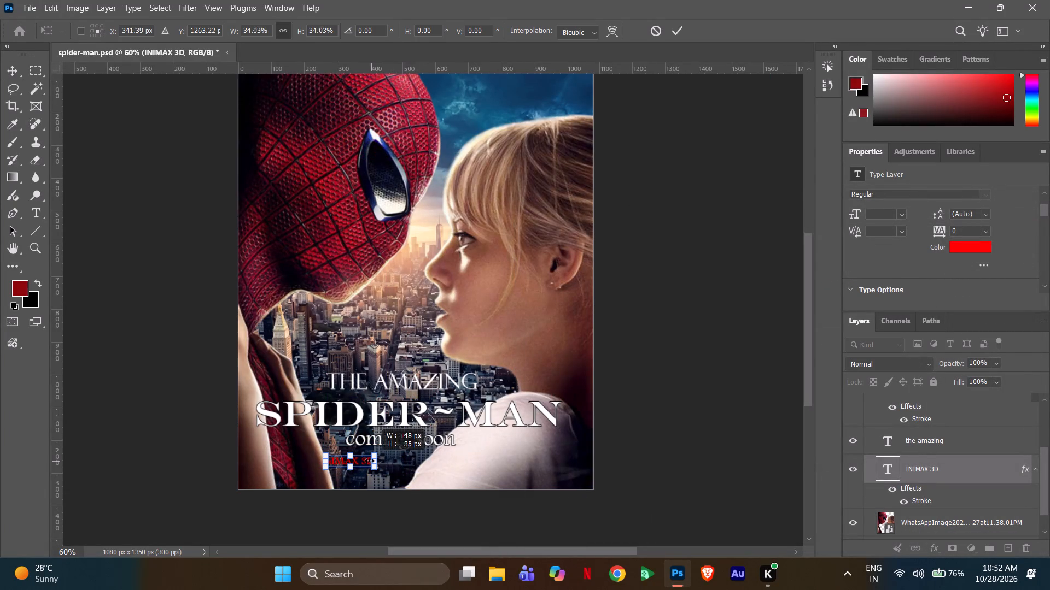
{"action": "left_click_drag", "start_coordinate": [358, 461], "coordinate": [476, 456]}
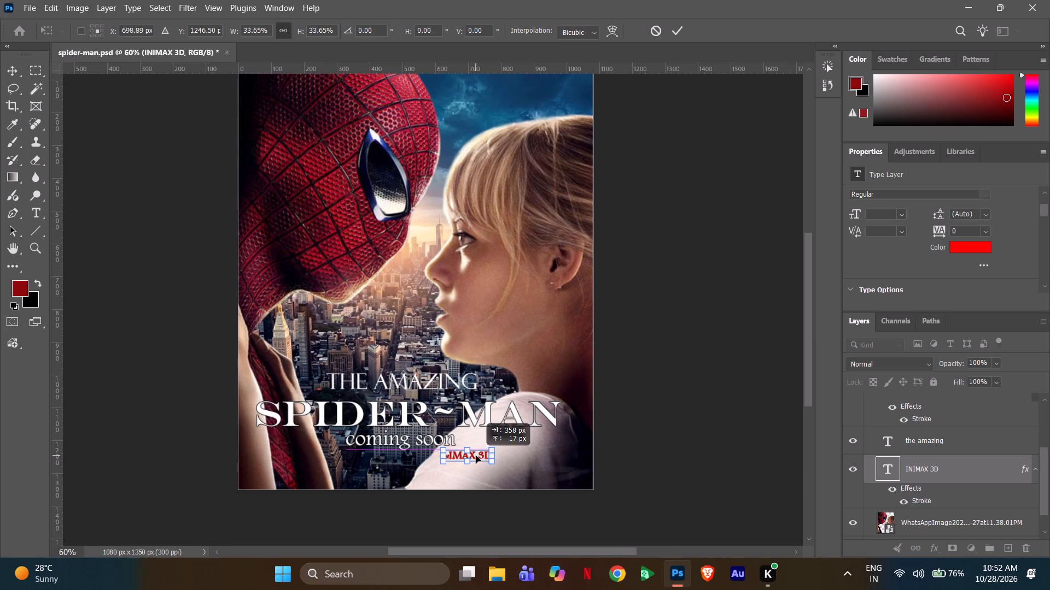
{"action": "left_click_drag", "start_coordinate": [476, 456], "coordinate": [480, 457]}
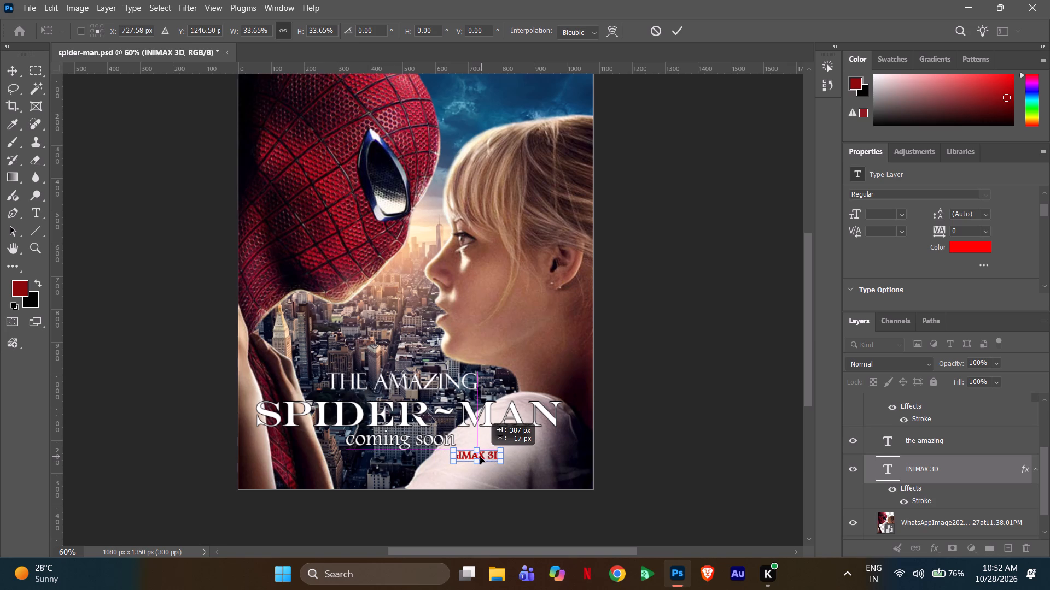
{"action": "left_click_drag", "start_coordinate": [480, 457], "coordinate": [488, 454]}
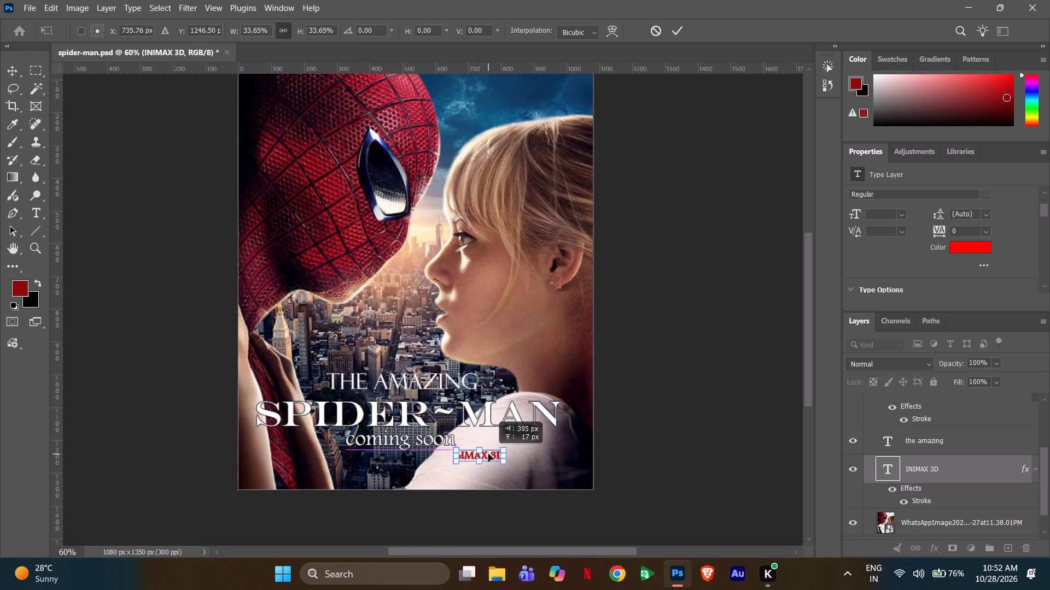
{"action": "left_click_drag", "start_coordinate": [488, 454], "coordinate": [494, 454]}
{"action": "left_click", "coordinate": [538, 462]}
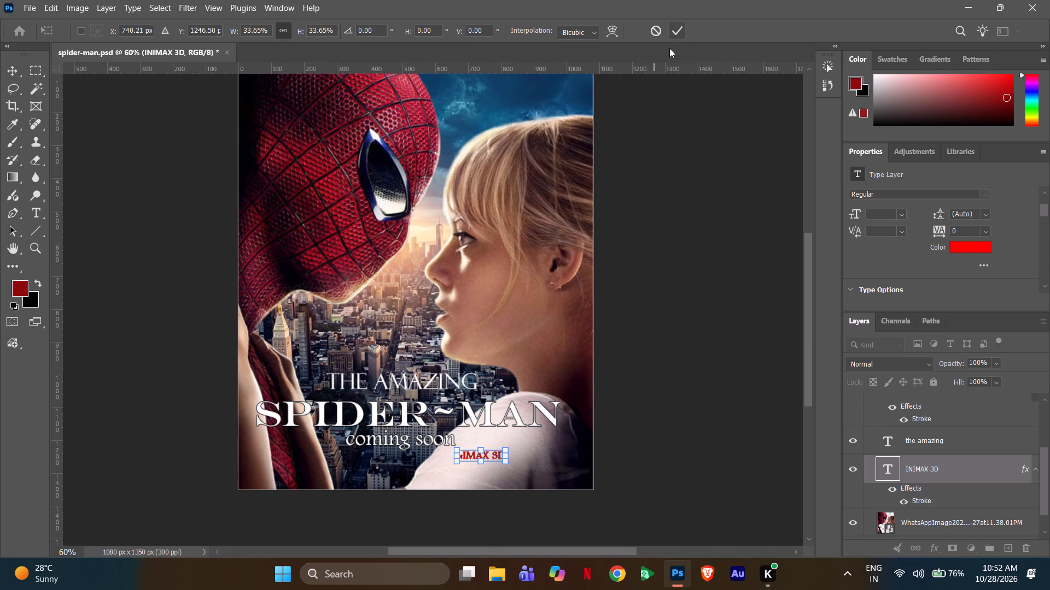
{"action": "key", "text": "Return"}
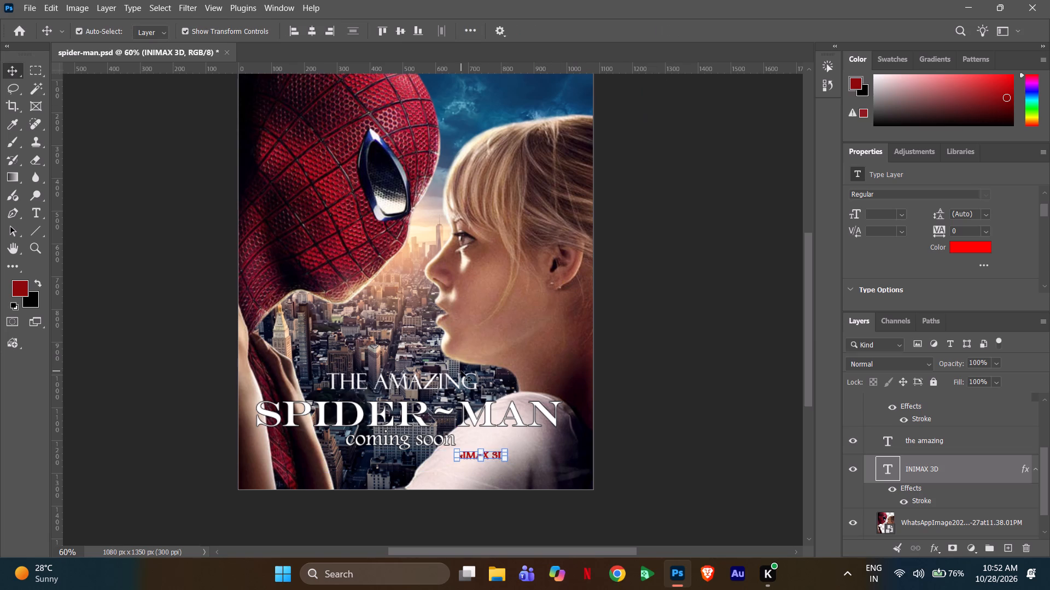
{"action": "left_click", "coordinate": [655, 423]}
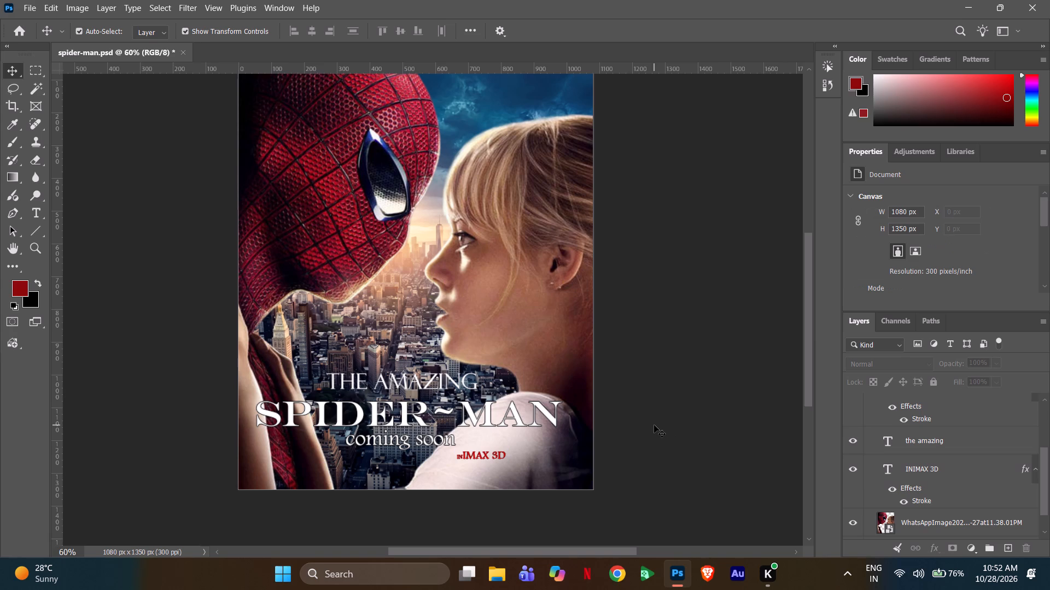
Switch to Chrome and search Google Images for "marvel".
{"action": "double_click", "coordinate": [612, 575]}
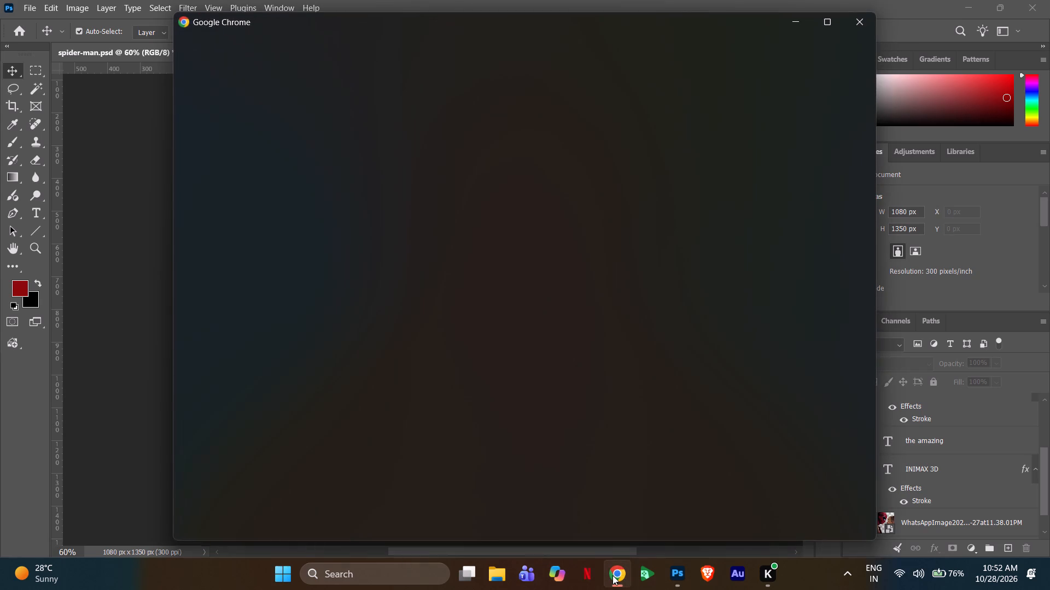
{"action": "left_click", "coordinate": [459, 422]}
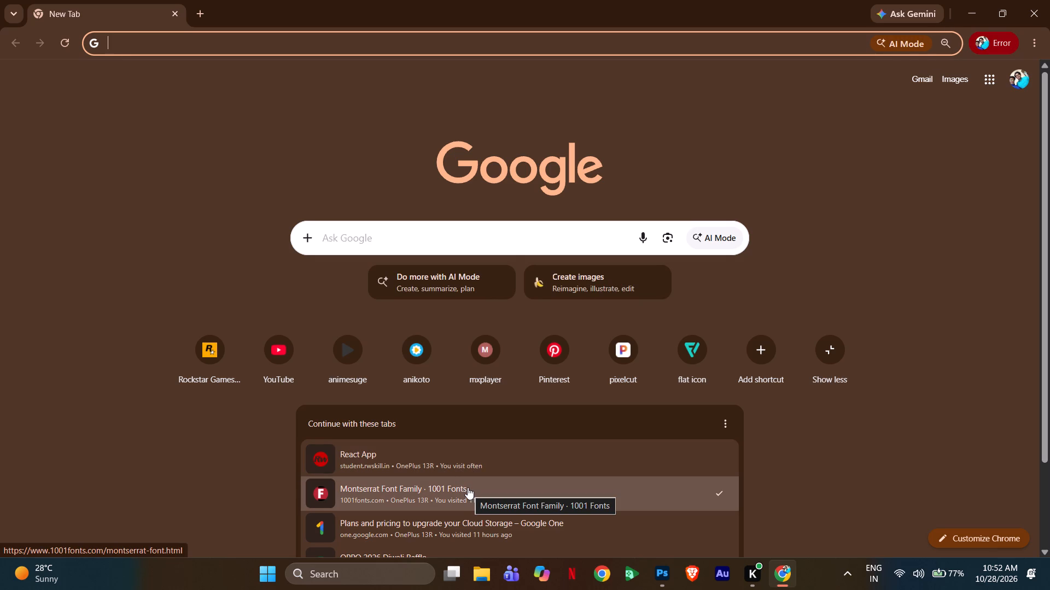
{"action": "type", "text": "mar"}
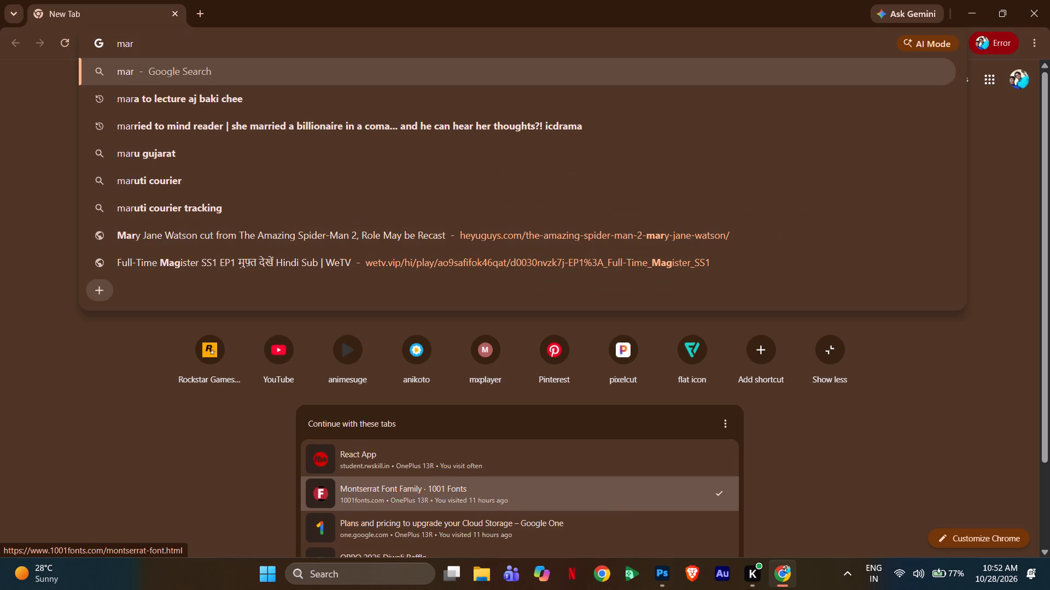
{"action": "type", "text": "ve"}
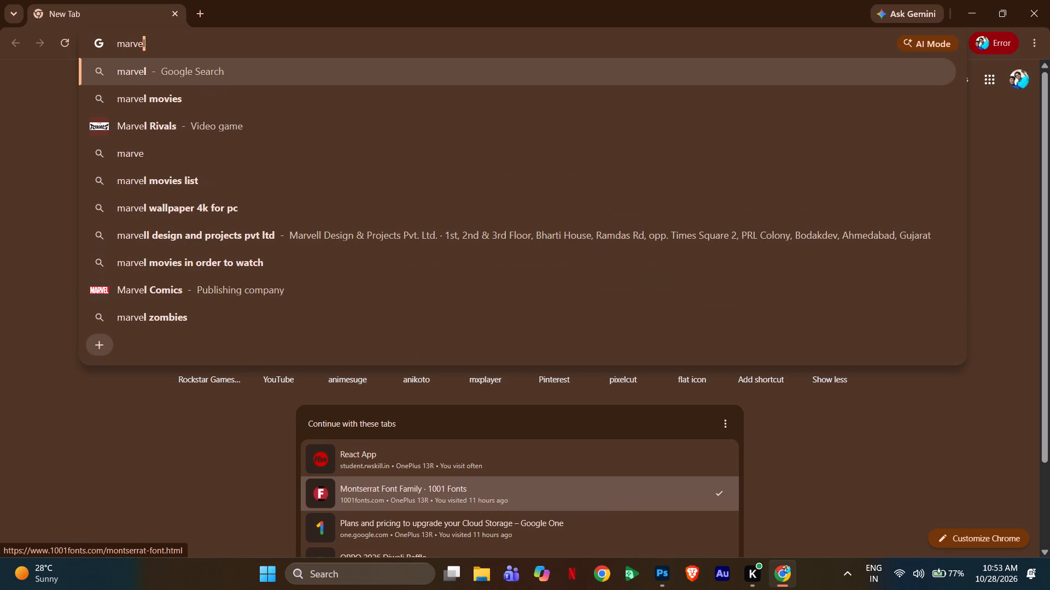
{"action": "key", "text": "l"}
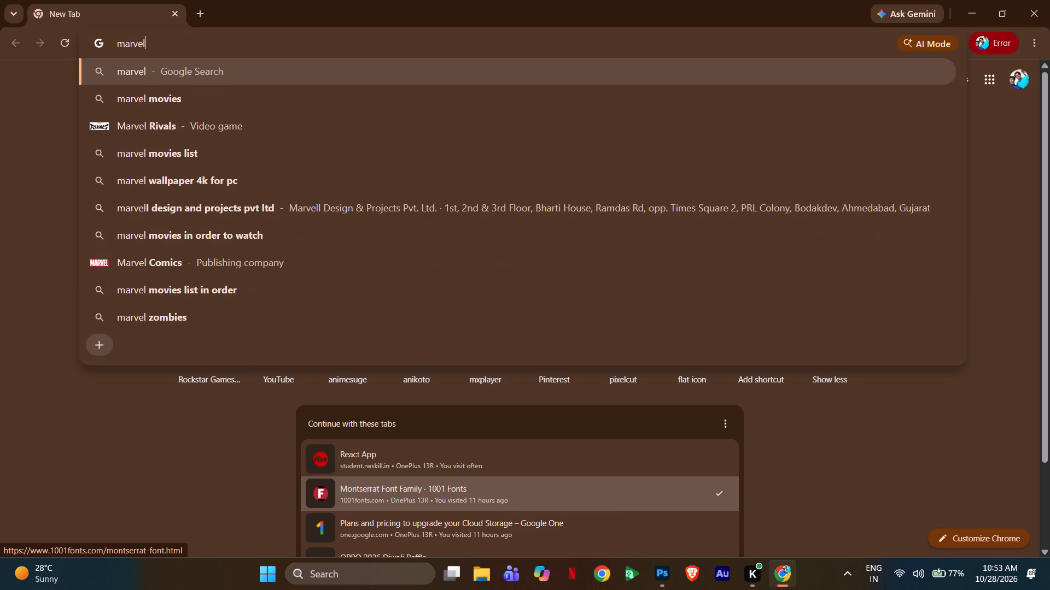
{"action": "key", "text": "Return"}
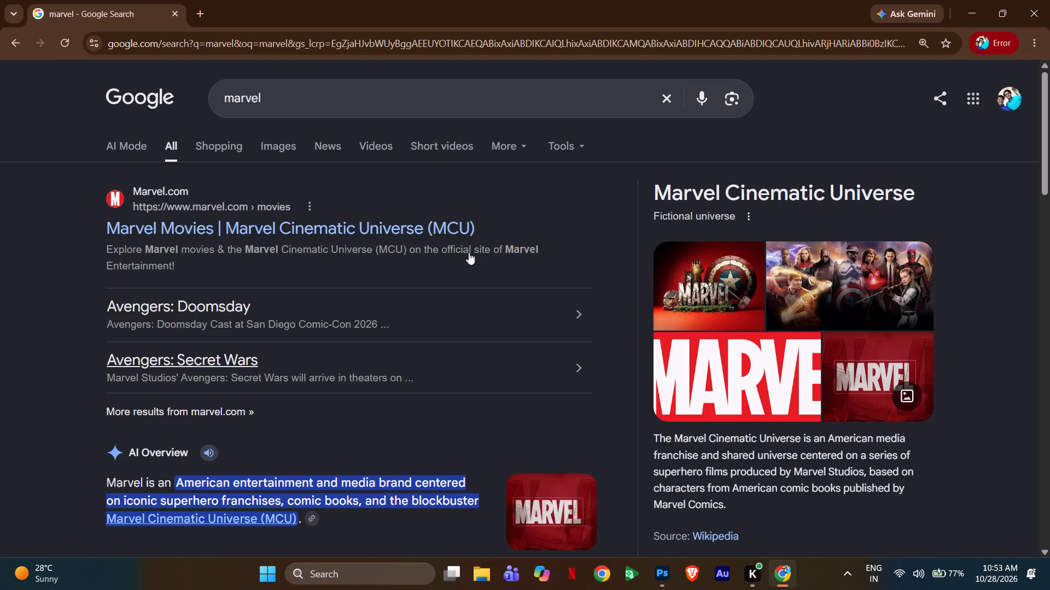
{"action": "left_click", "coordinate": [279, 141]}
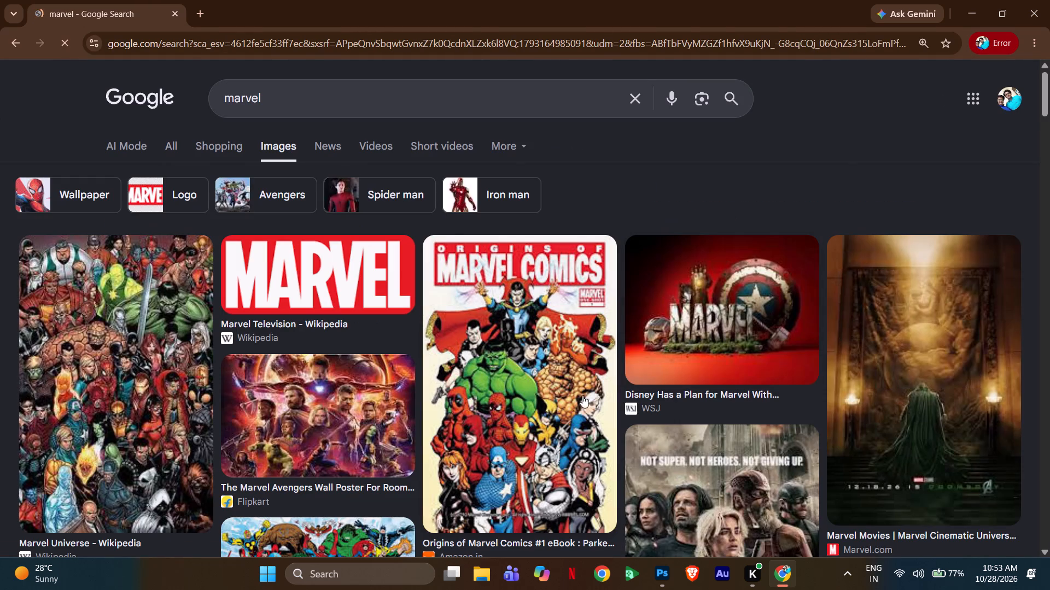
Save the red-and-white Marvel logo from the Wikipedia image result as the SVG file Marvel_Logo in the pinterest folder.
{"action": "left_click_drag", "start_coordinate": [347, 282], "coordinate": [531, 294]}
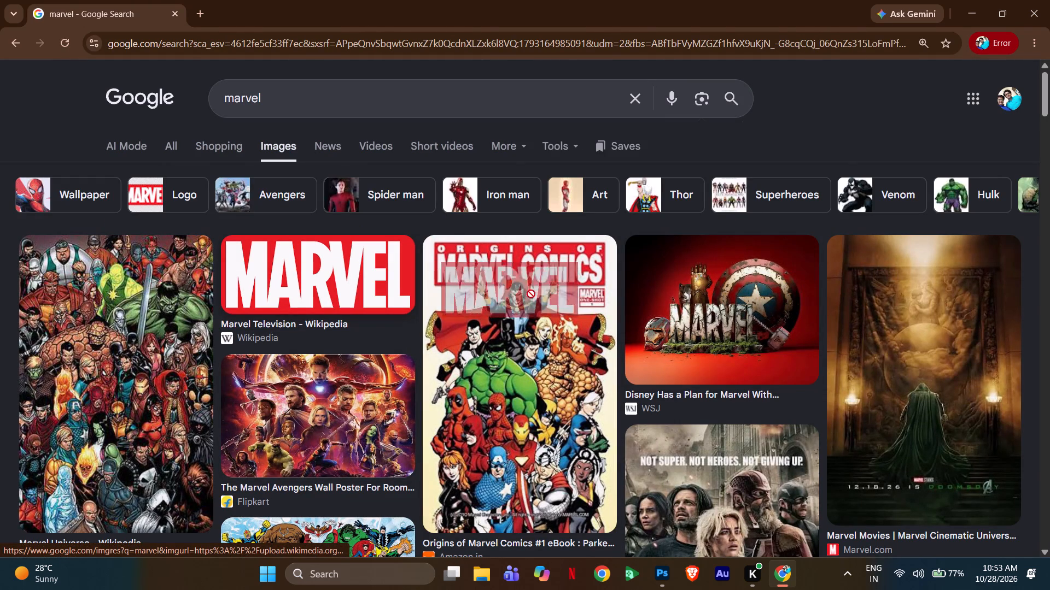
{"action": "left_click_drag", "start_coordinate": [531, 294], "coordinate": [655, 468]}
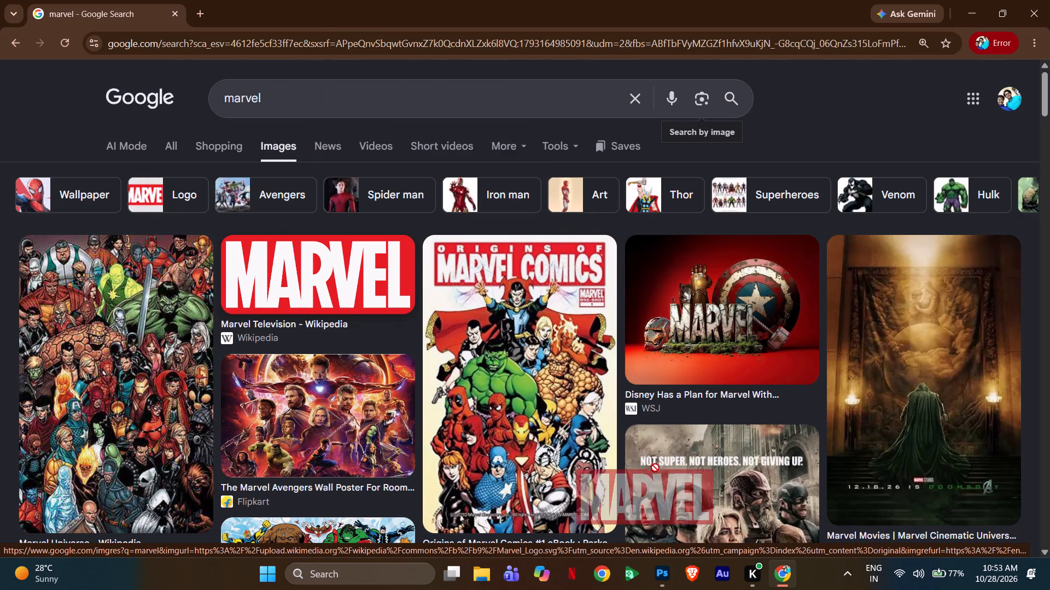
{"action": "left_click_drag", "start_coordinate": [655, 468], "coordinate": [337, 284]}
{"action": "left_click", "coordinate": [337, 284]}
{"action": "right_click", "coordinate": [337, 284]}
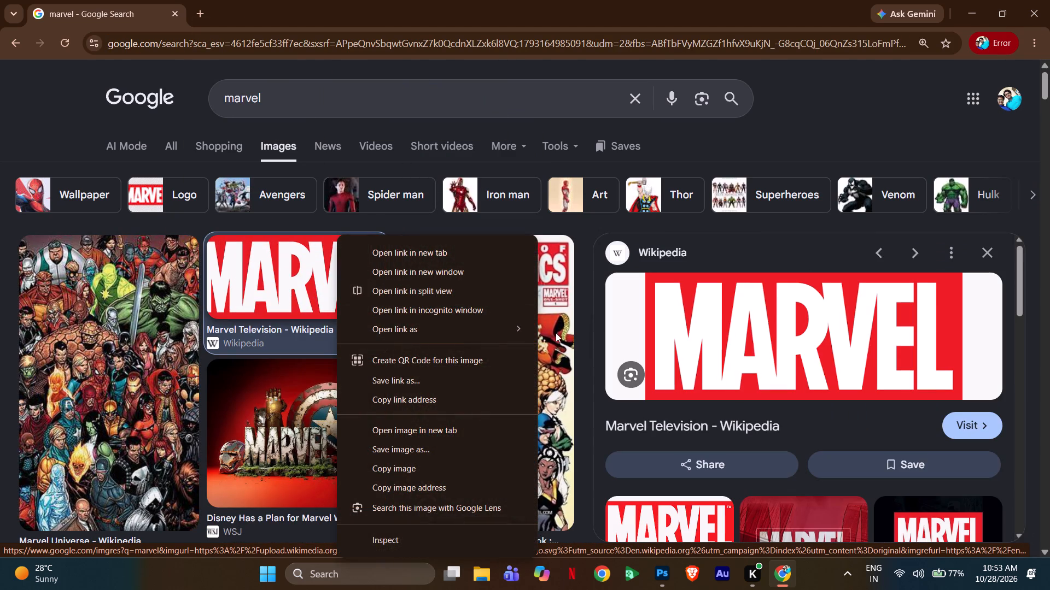
{"action": "left_click", "coordinate": [831, 364]}
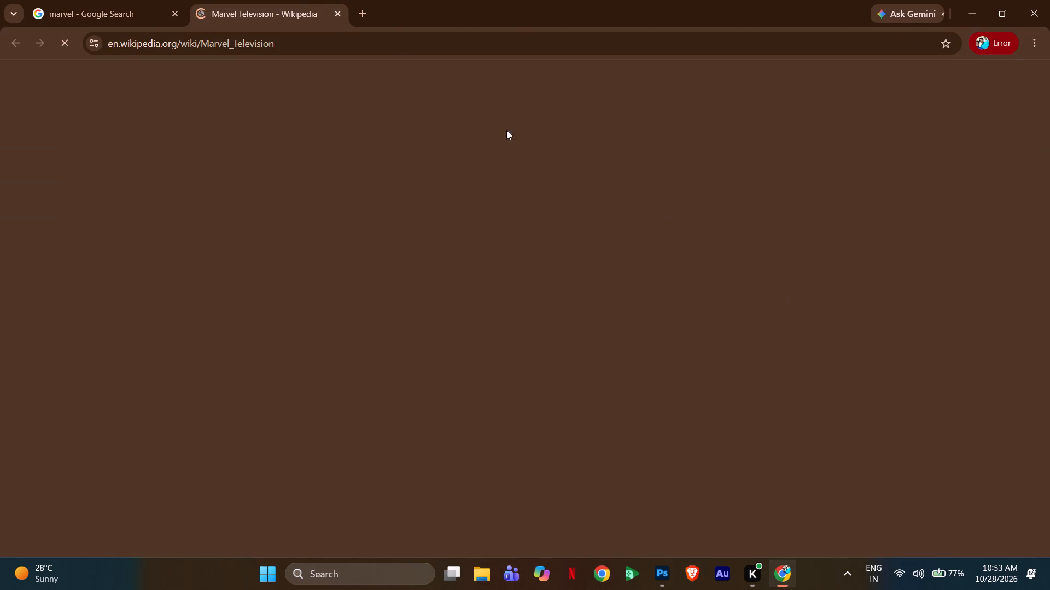
{"action": "left_click", "coordinate": [337, 10]}
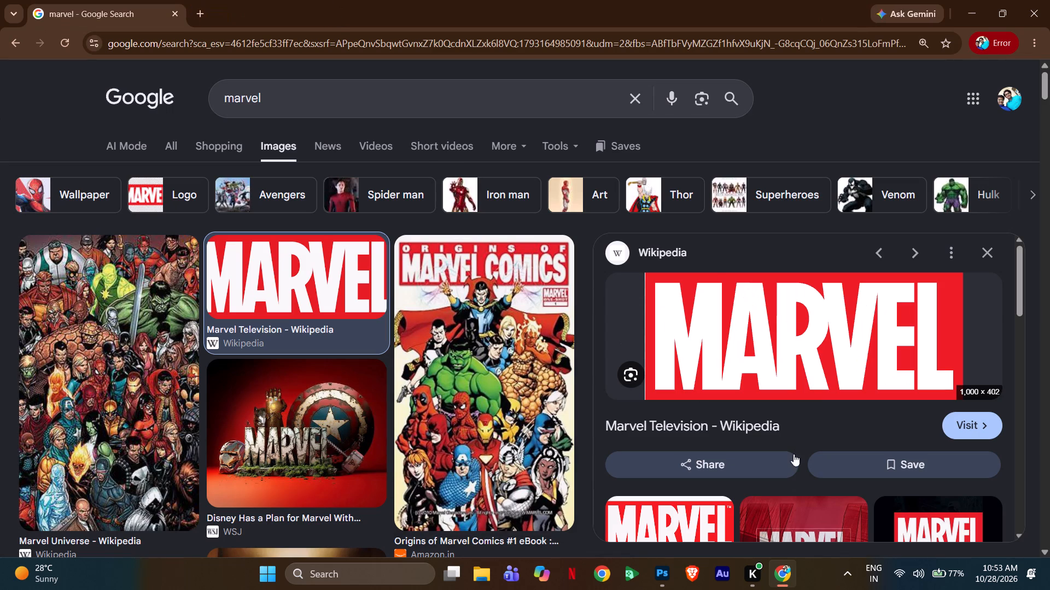
{"action": "right_click", "coordinate": [817, 380]}
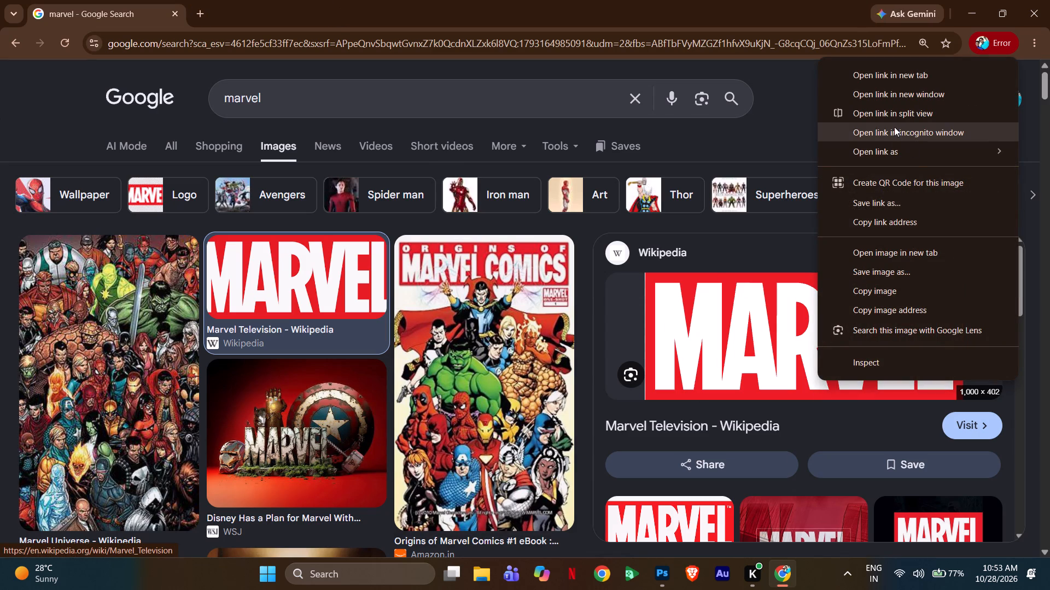
{"action": "left_click", "coordinate": [906, 269]}
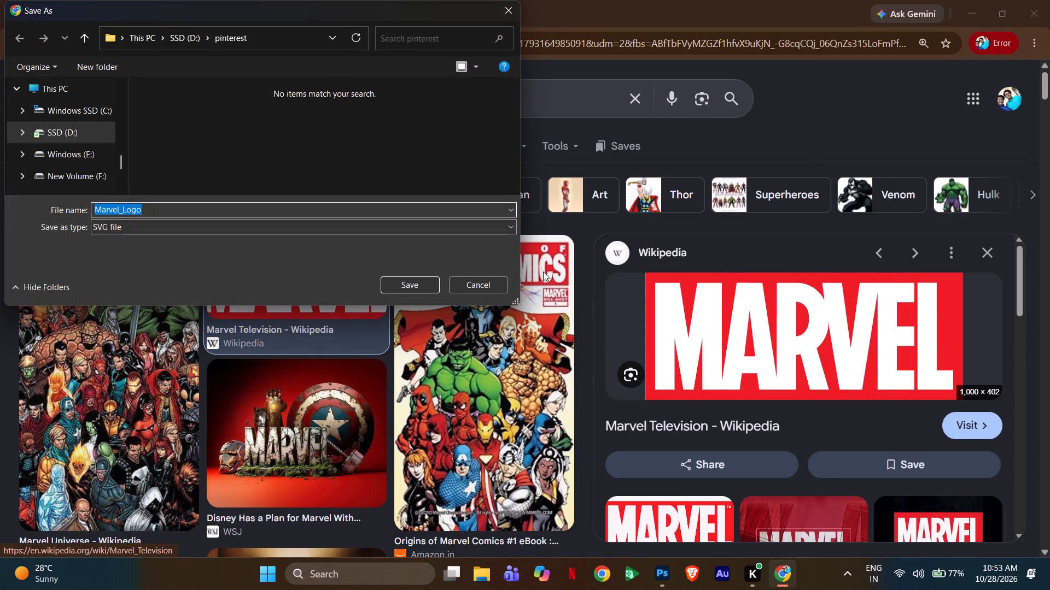
{"action": "key", "text": "Return"}
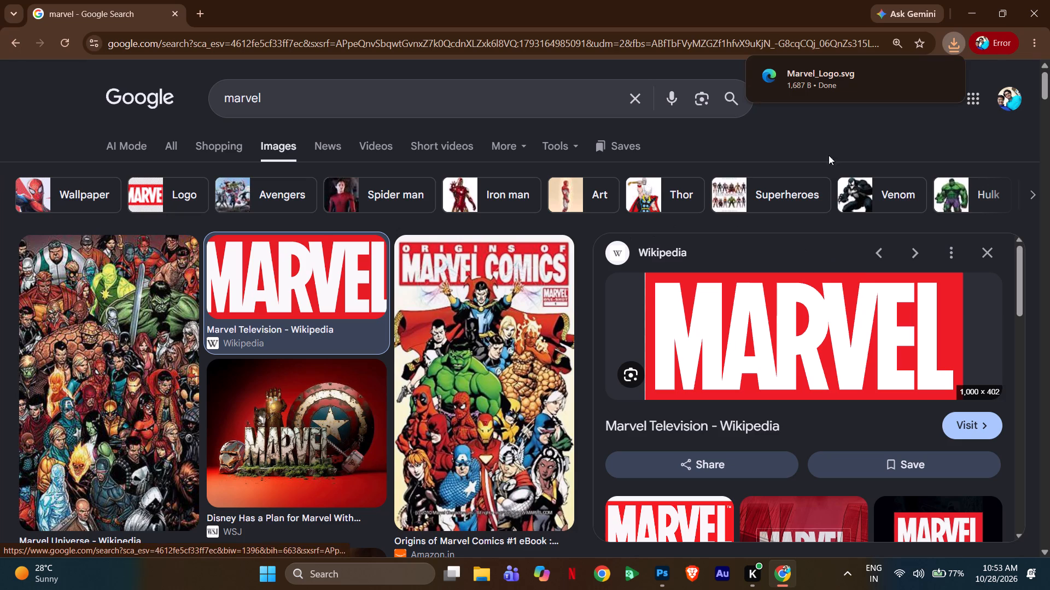
Open the full-size logo from Wikipedia's Marvel Television article and save it as a WEBP file named Marvel_Logo.svg in the pinterest folder.
{"action": "left_click", "coordinate": [812, 321]}
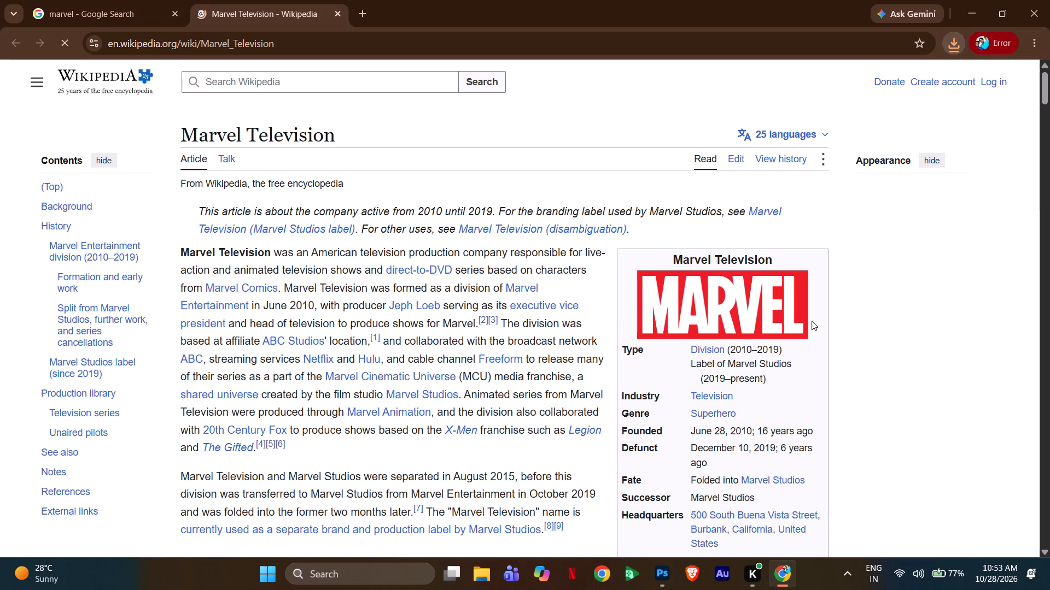
{"action": "left_click", "coordinate": [740, 303]}
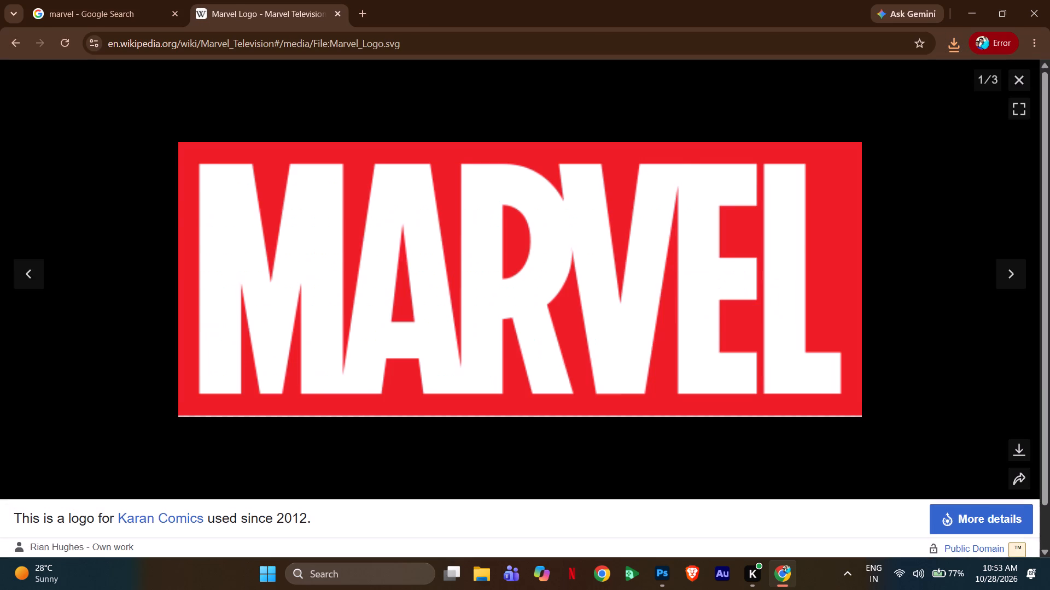
{"action": "right_click", "coordinate": [670, 299]}
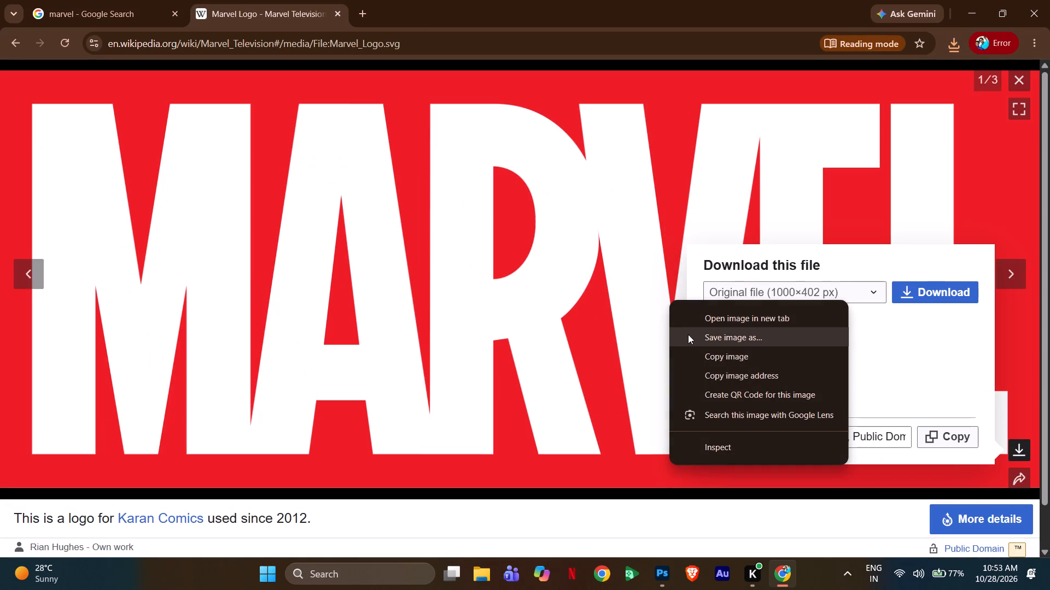
{"action": "left_click", "coordinate": [689, 334]}
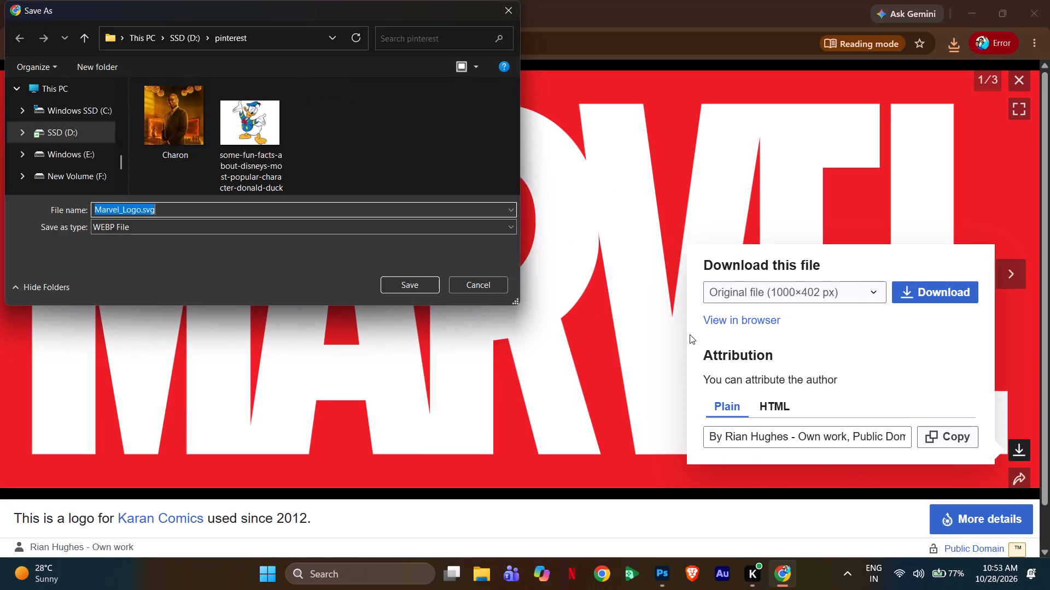
{"action": "left_click", "coordinate": [404, 280]}
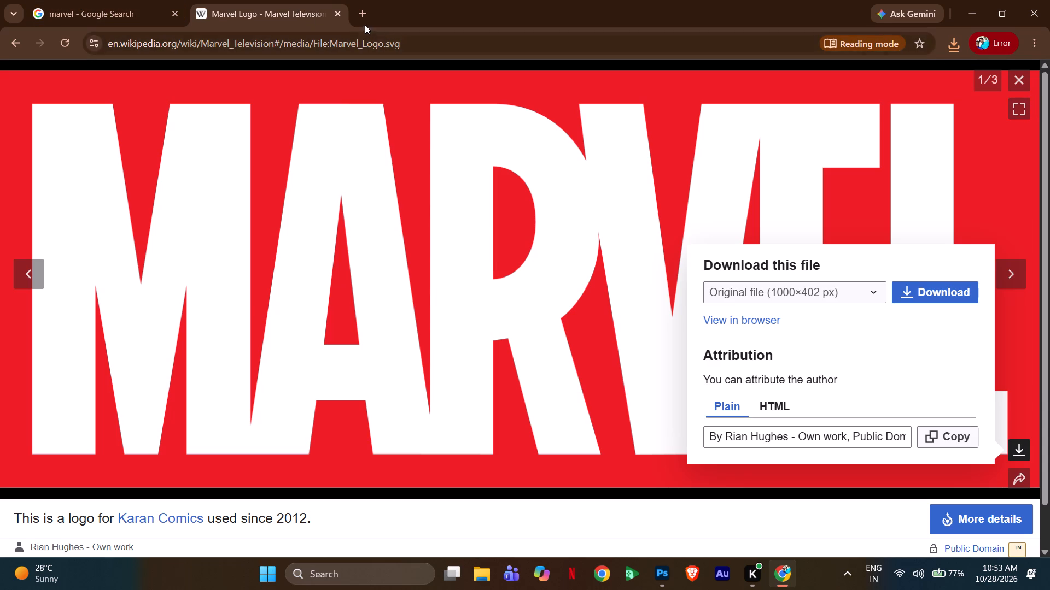
Open a new browser tab and bring up the recent download history.
{"action": "left_click", "coordinate": [364, 10]}
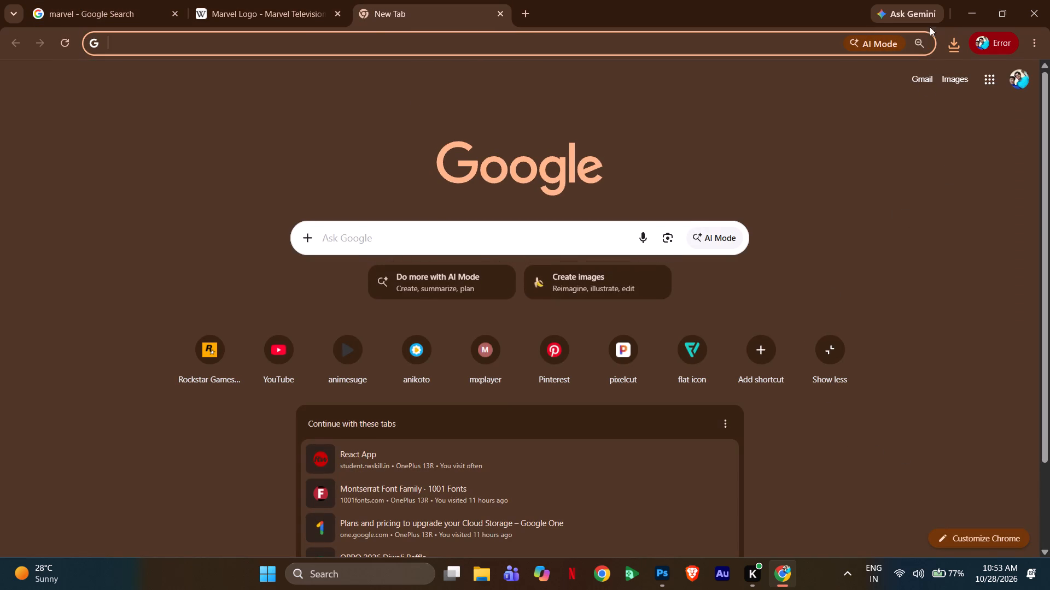
{"action": "left_click", "coordinate": [957, 49]}
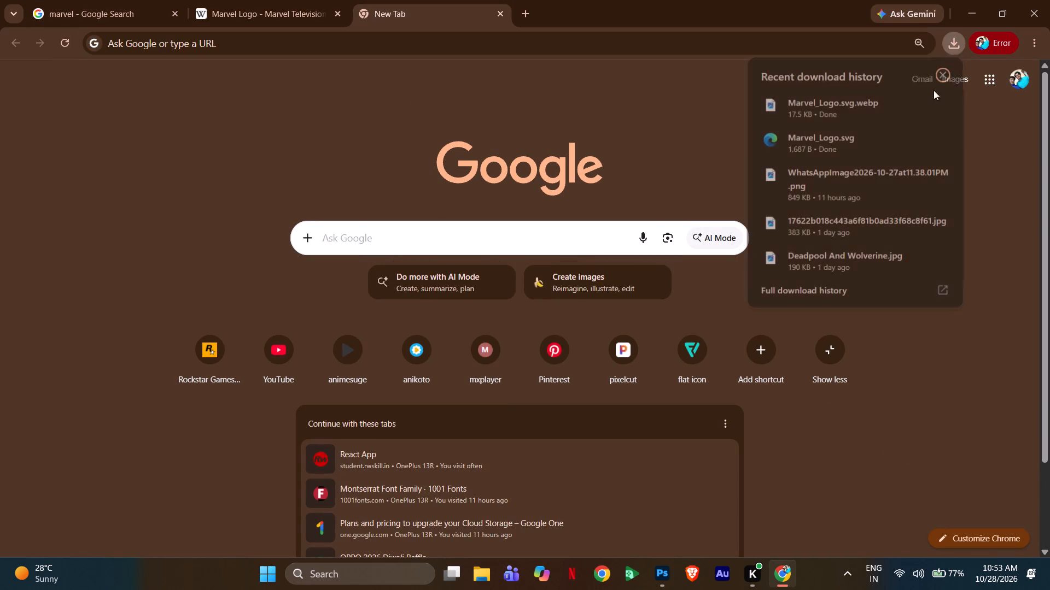
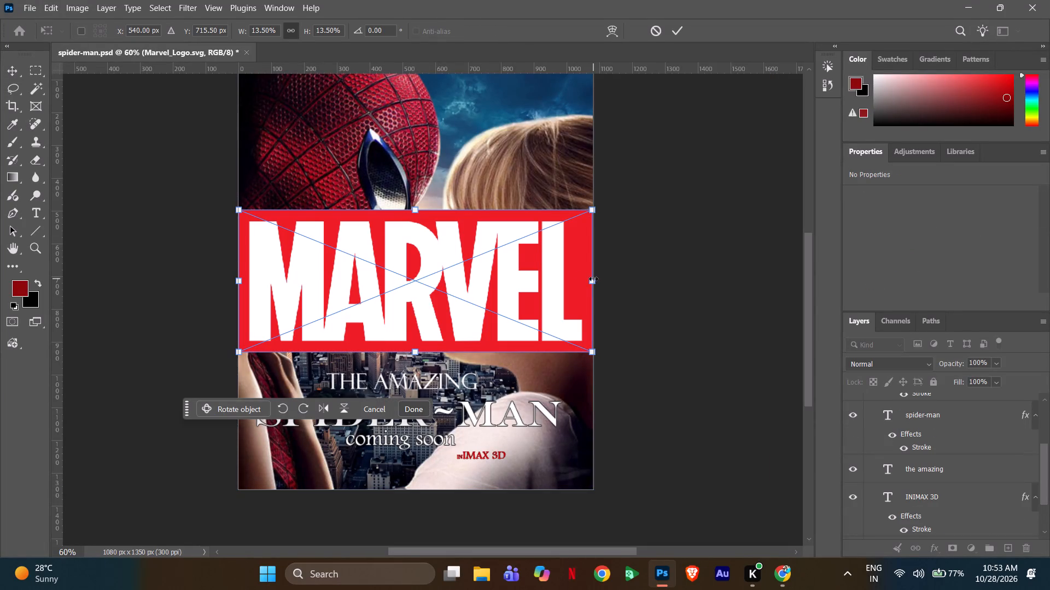
Scale the placed Marvel logo to about 2.50% and position it in the poster's upper-right corner over the sky.
{"action": "left_click_drag", "start_coordinate": [593, 279], "coordinate": [358, 264]}
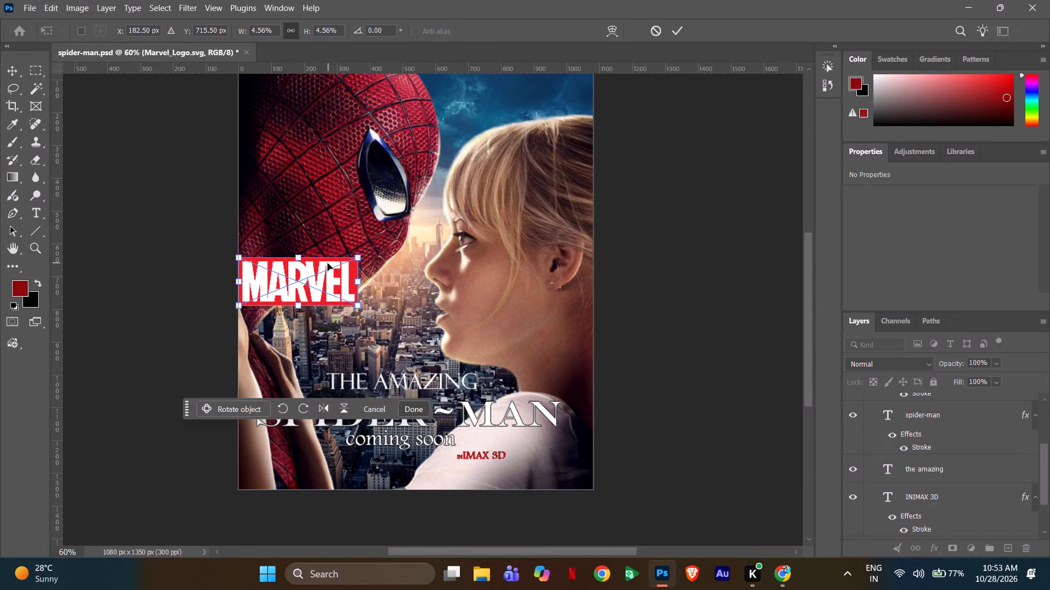
{"action": "left_click_drag", "start_coordinate": [305, 280], "coordinate": [436, 186]}
{"action": "scroll", "coordinate": [436, 174], "scroll_direction": "up", "scroll_amount": 7}
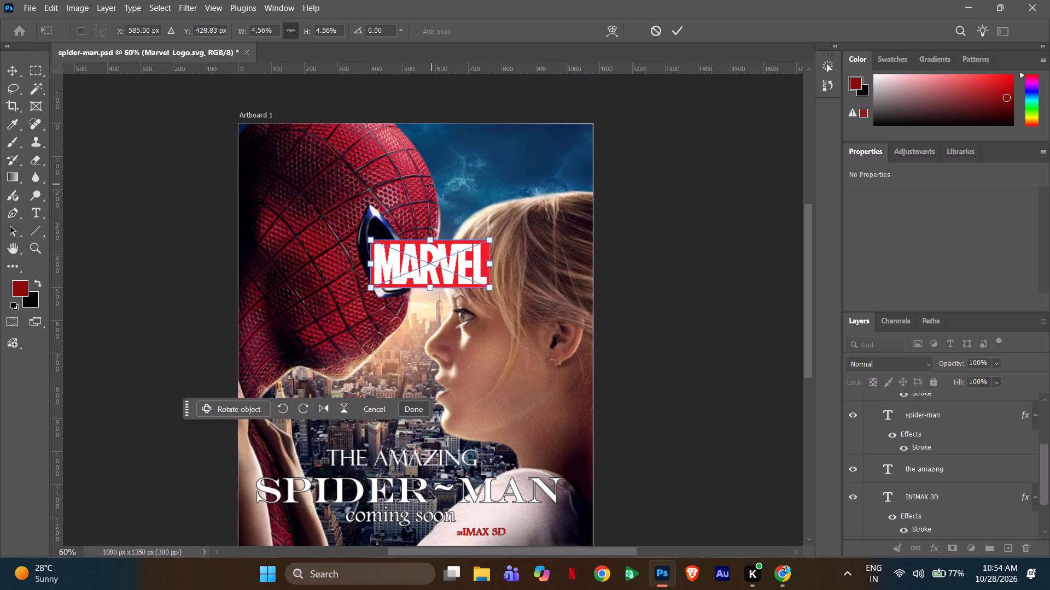
{"action": "left_click_drag", "start_coordinate": [435, 258], "coordinate": [536, 152]}
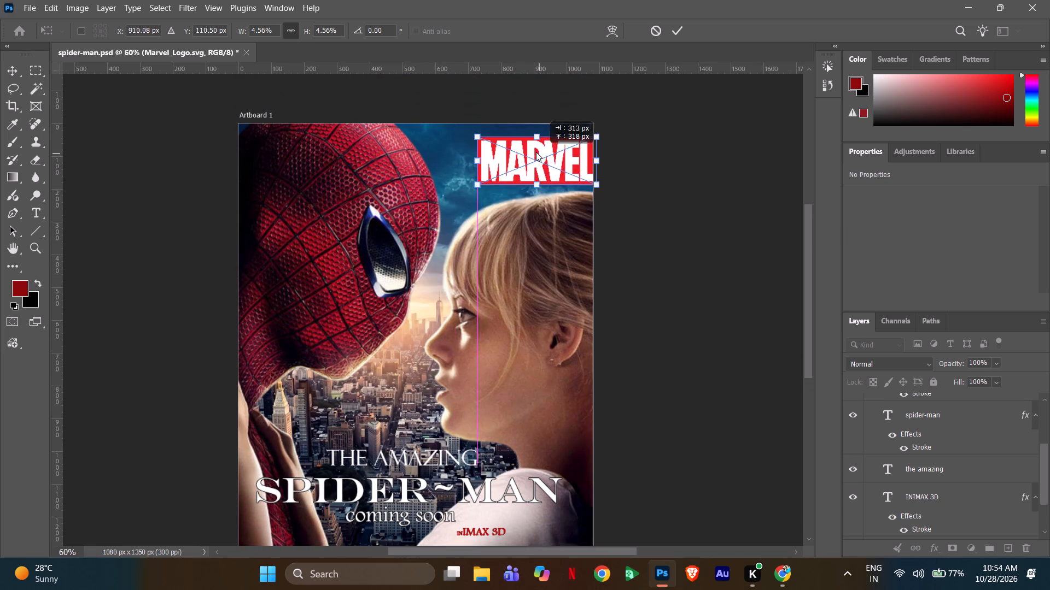
{"action": "left_click_drag", "start_coordinate": [536, 152], "coordinate": [530, 148]}
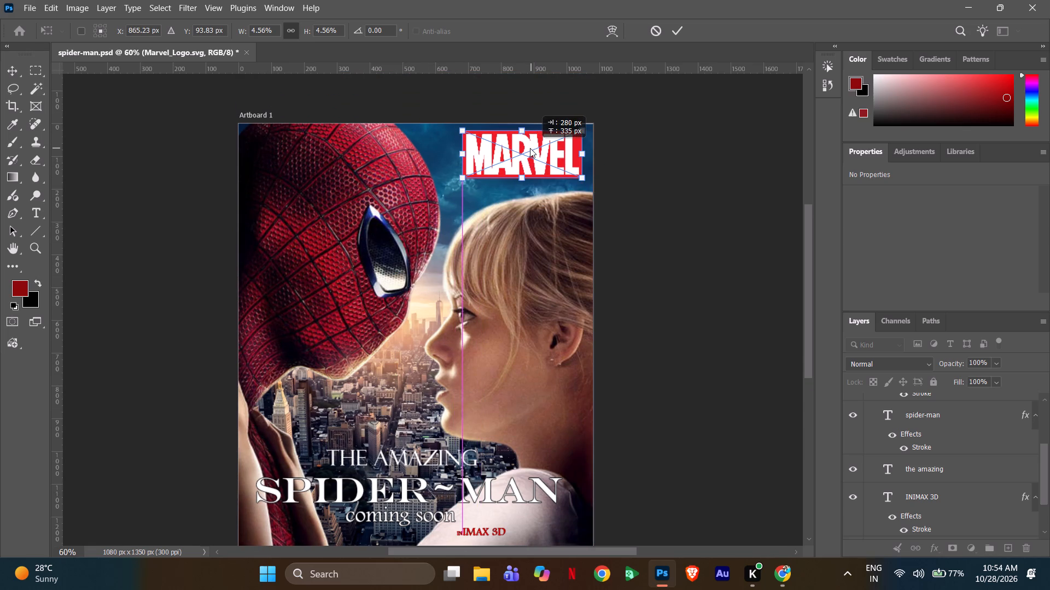
{"action": "left_click_drag", "start_coordinate": [530, 148], "coordinate": [529, 149]}
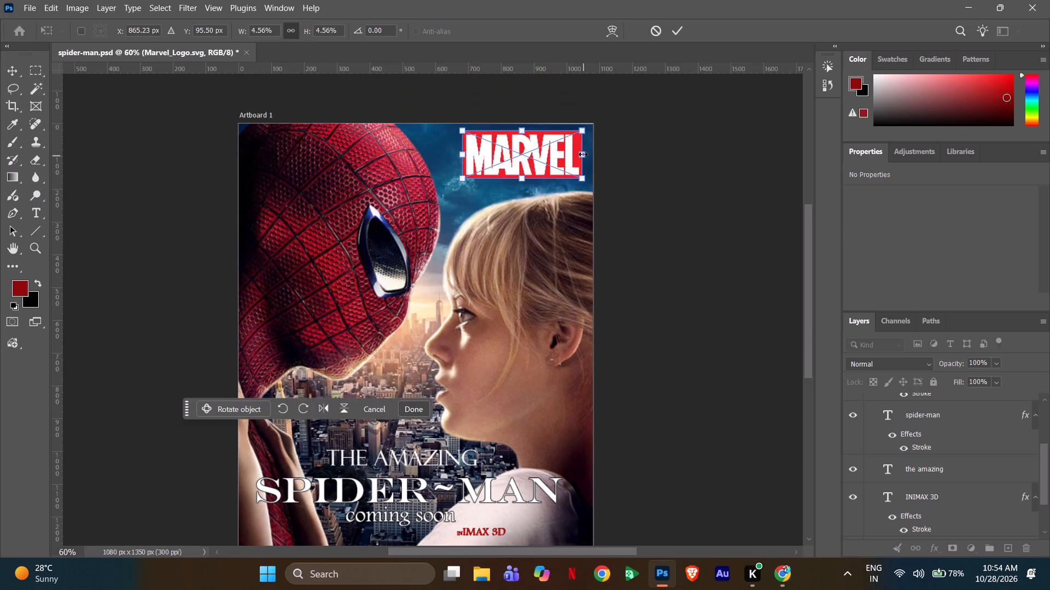
{"action": "left_click_drag", "start_coordinate": [583, 154], "coordinate": [541, 155]}
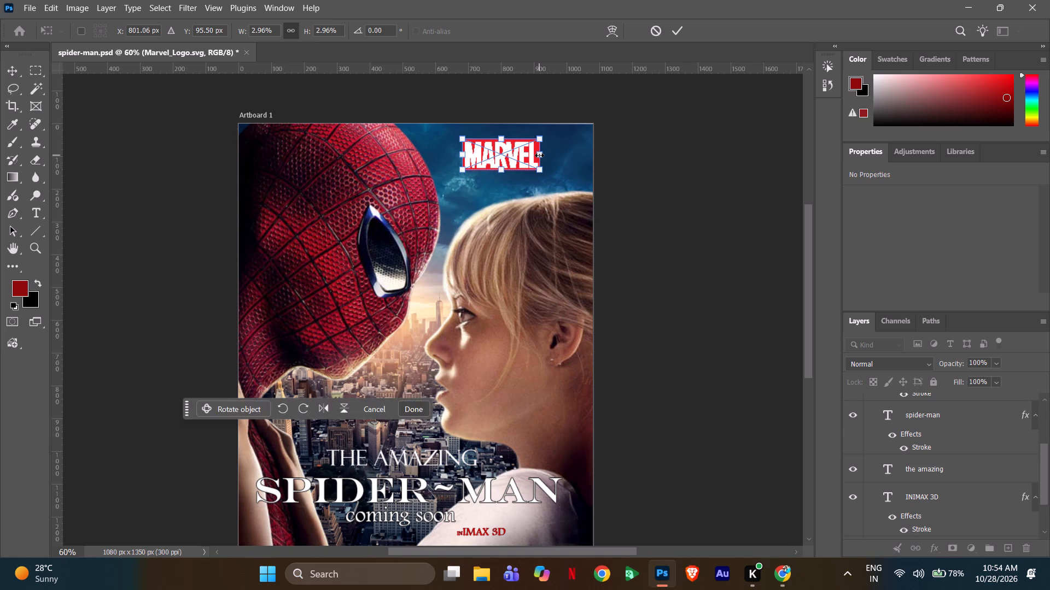
{"action": "left_click_drag", "start_coordinate": [539, 155], "coordinate": [527, 157]}
{"action": "left_click_drag", "start_coordinate": [511, 159], "coordinate": [545, 159]}
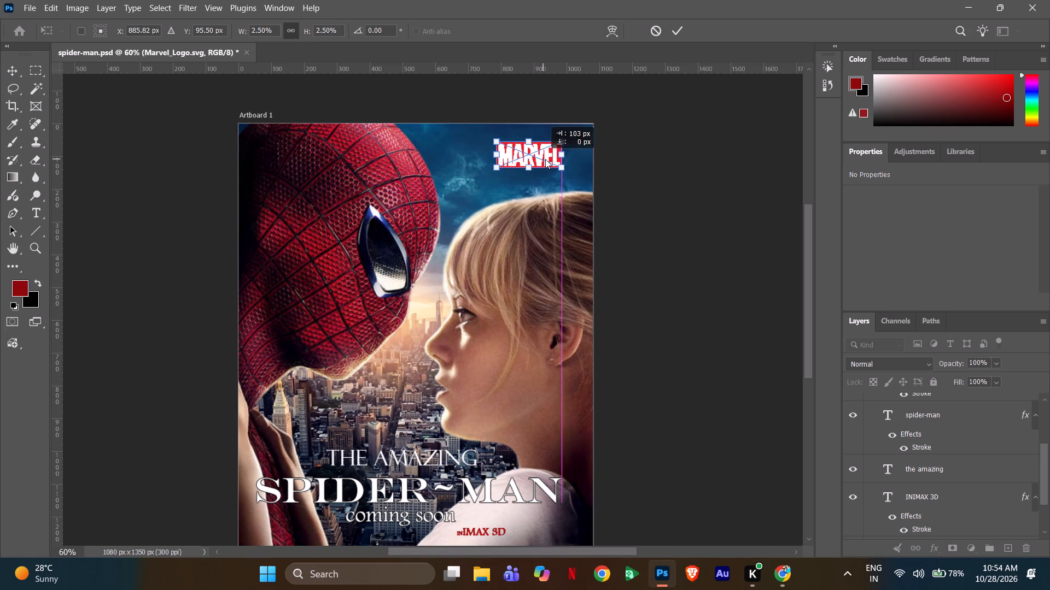
{"action": "left_click_drag", "start_coordinate": [545, 159], "coordinate": [567, 157]}
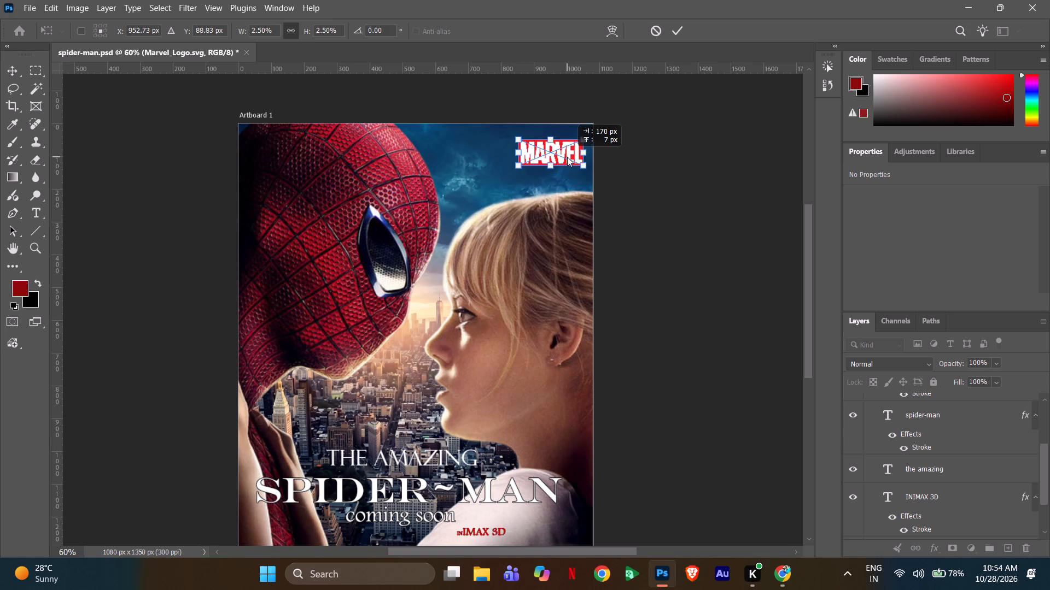
{"action": "left_click_drag", "start_coordinate": [567, 157], "coordinate": [567, 158]}
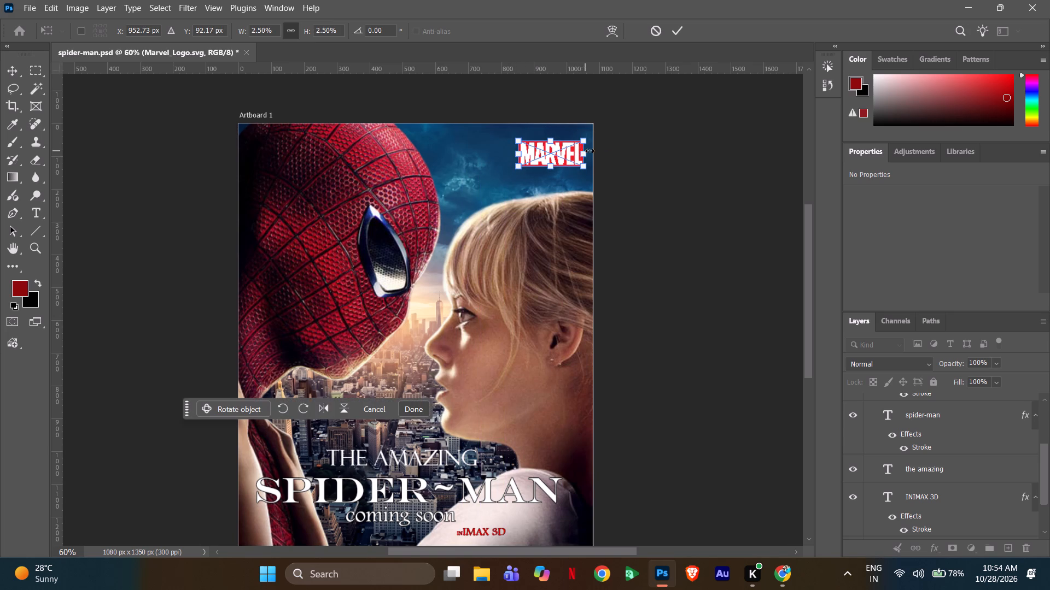
{"action": "left_click", "coordinate": [638, 158]}
{"action": "left_click", "coordinate": [677, 30]}
{"action": "left_click", "coordinate": [649, 179]}
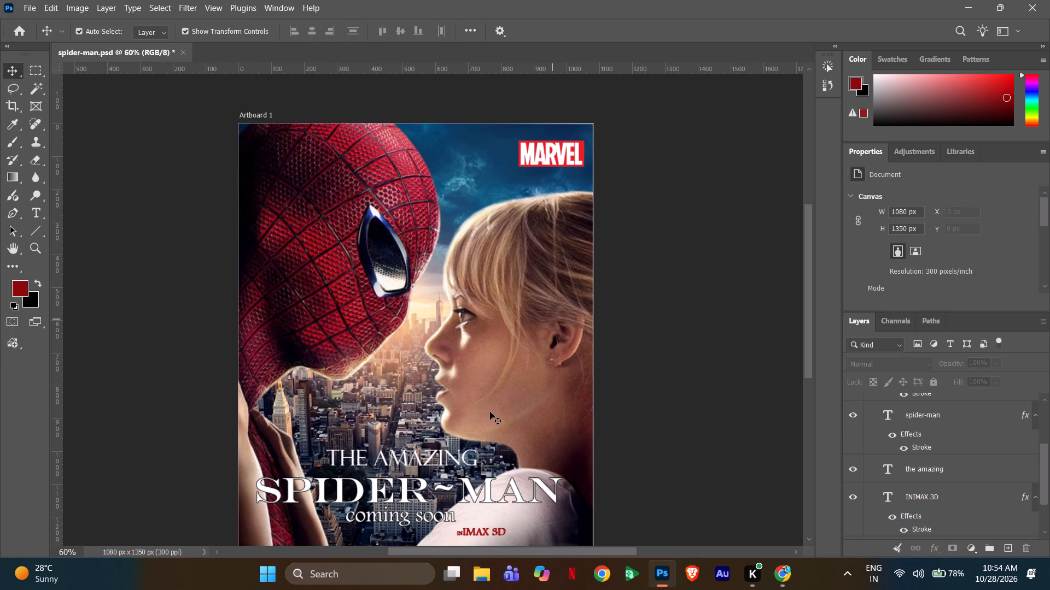
Move the red IMAX 3D text from below the title to directly beneath the Marvel logo.
{"action": "left_click", "coordinate": [478, 534]}
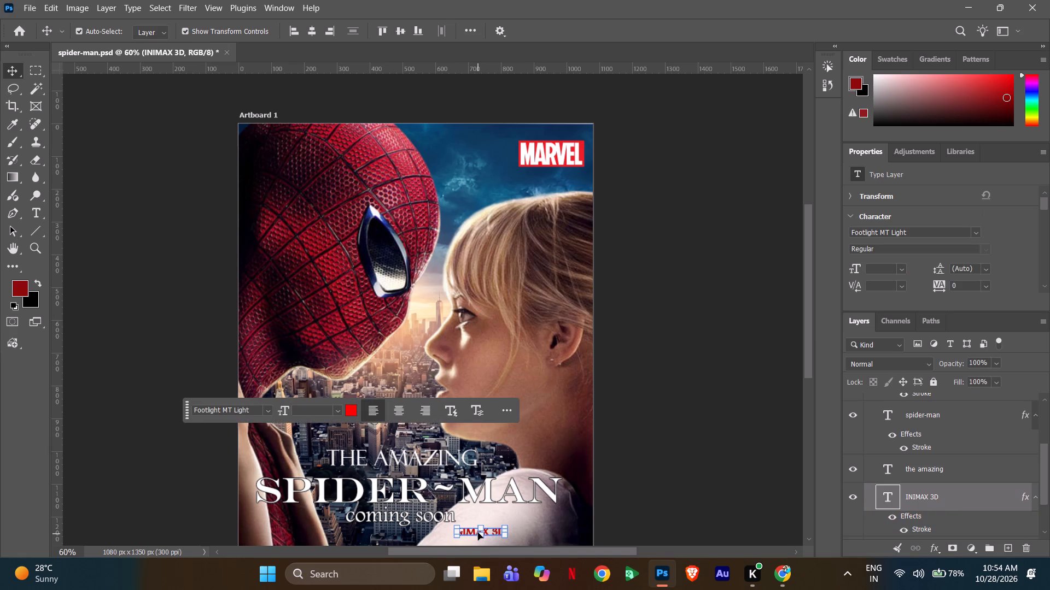
{"action": "left_click_drag", "start_coordinate": [494, 532], "coordinate": [516, 485]}
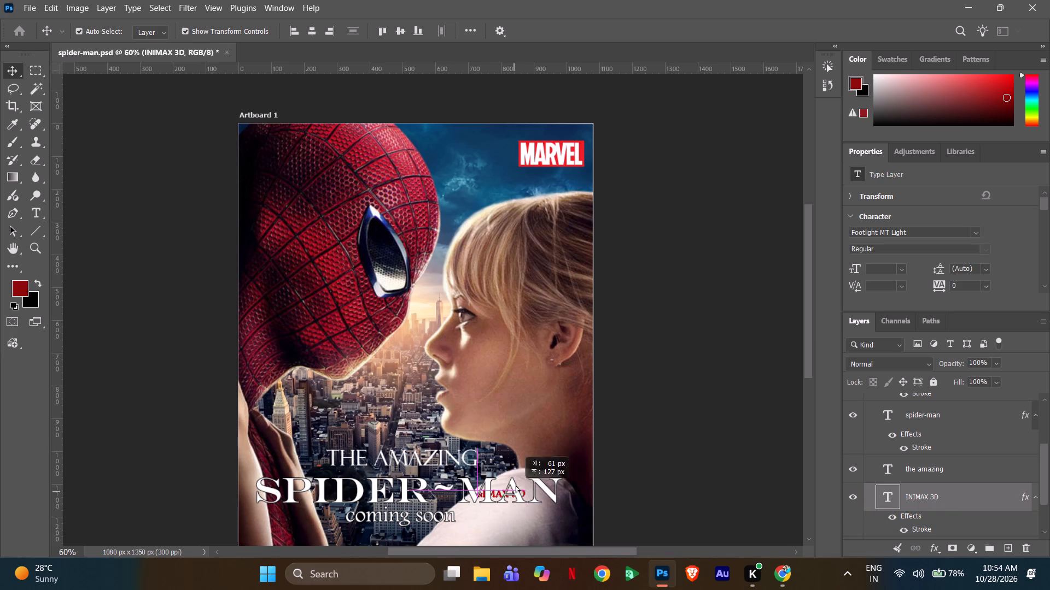
{"action": "left_click_drag", "start_coordinate": [516, 485], "coordinate": [568, 178]}
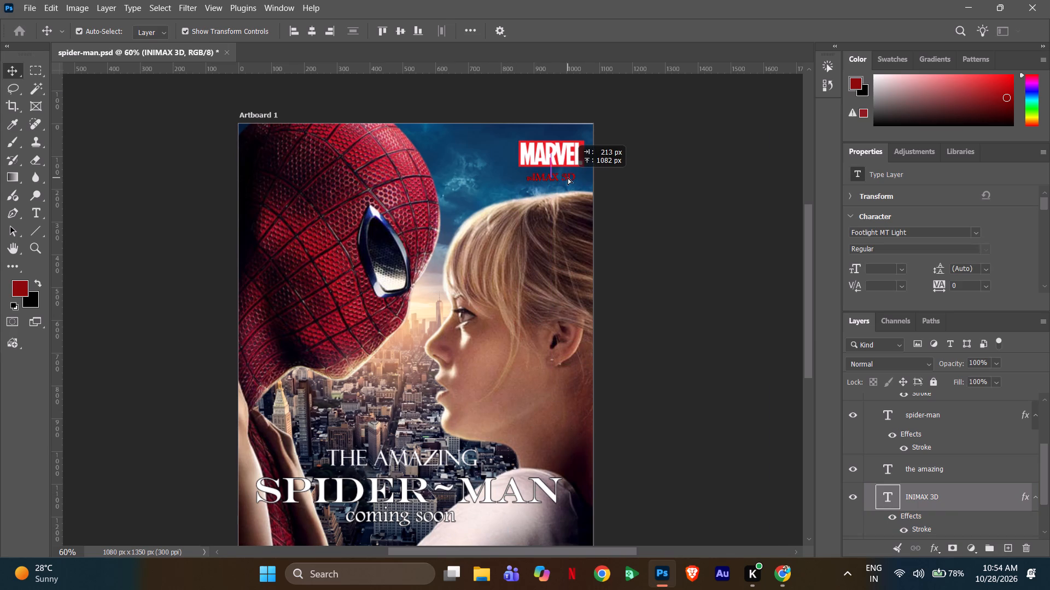
{"action": "left_click_drag", "start_coordinate": [568, 178], "coordinate": [569, 176]}
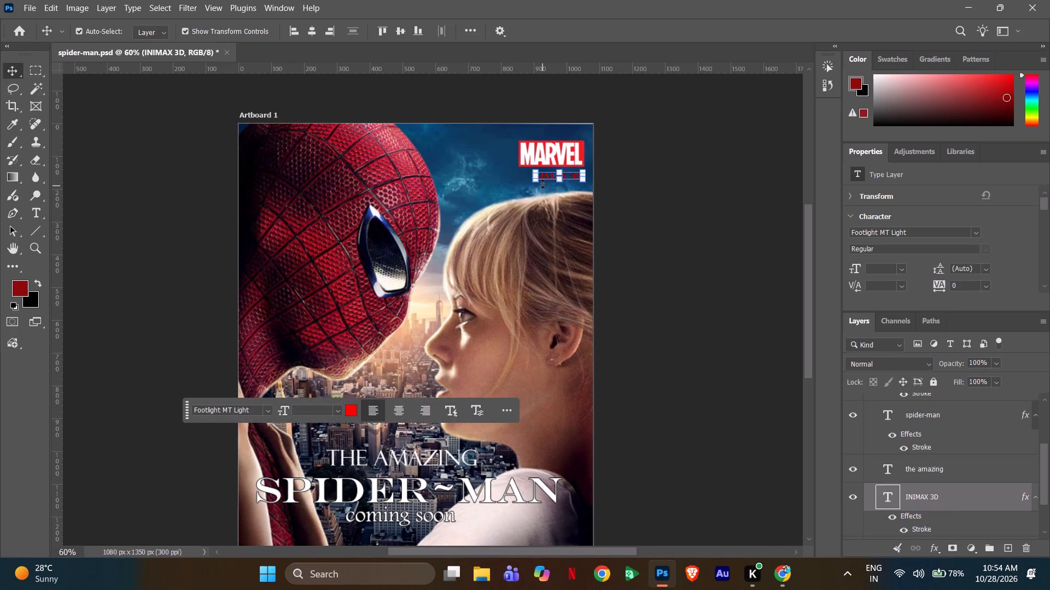
Enlarge the IMAX 3D text proportionally to about 135% so it spans the Marvel logo's width.
{"action": "left_click_drag", "start_coordinate": [534, 176], "coordinate": [527, 175]}
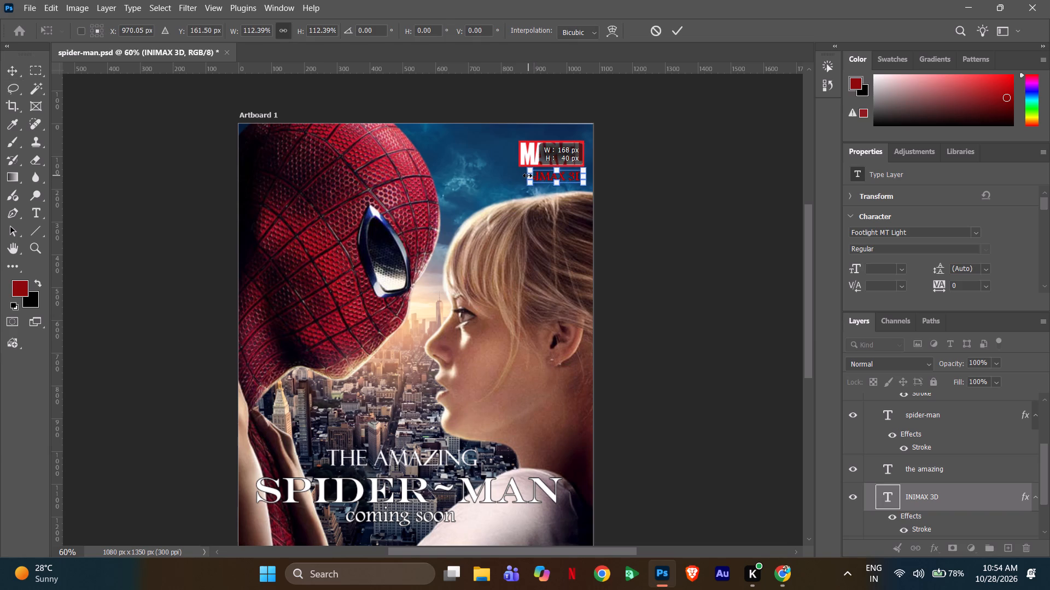
{"action": "left_click_drag", "start_coordinate": [527, 175], "coordinate": [523, 176]}
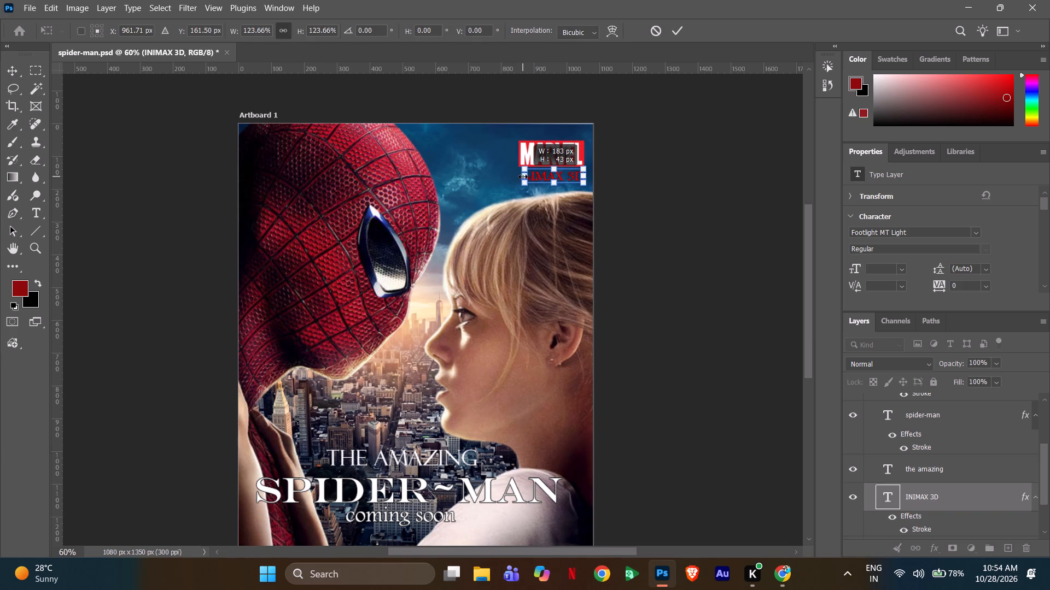
{"action": "left_click_drag", "start_coordinate": [523, 176], "coordinate": [518, 177]}
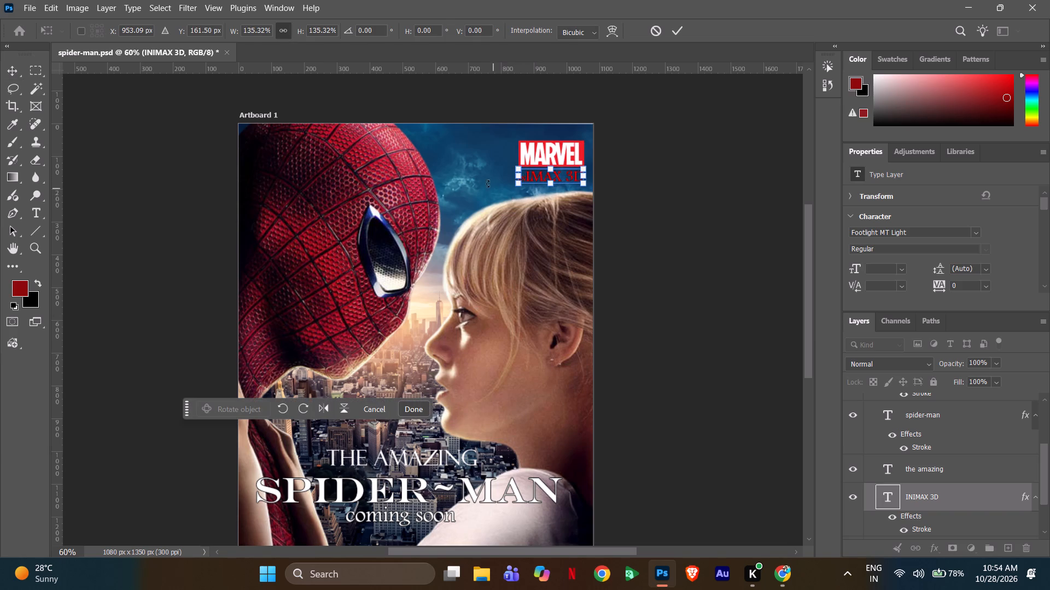
{"action": "left_click", "coordinate": [486, 182]}
{"action": "left_click", "coordinate": [675, 33]}
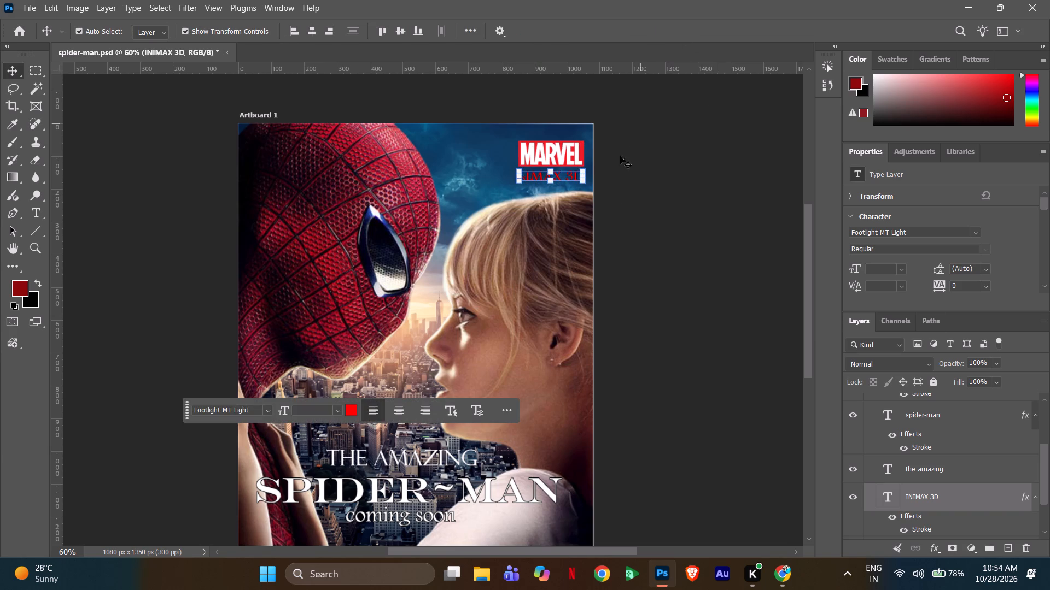
{"action": "left_click", "coordinate": [633, 177]}
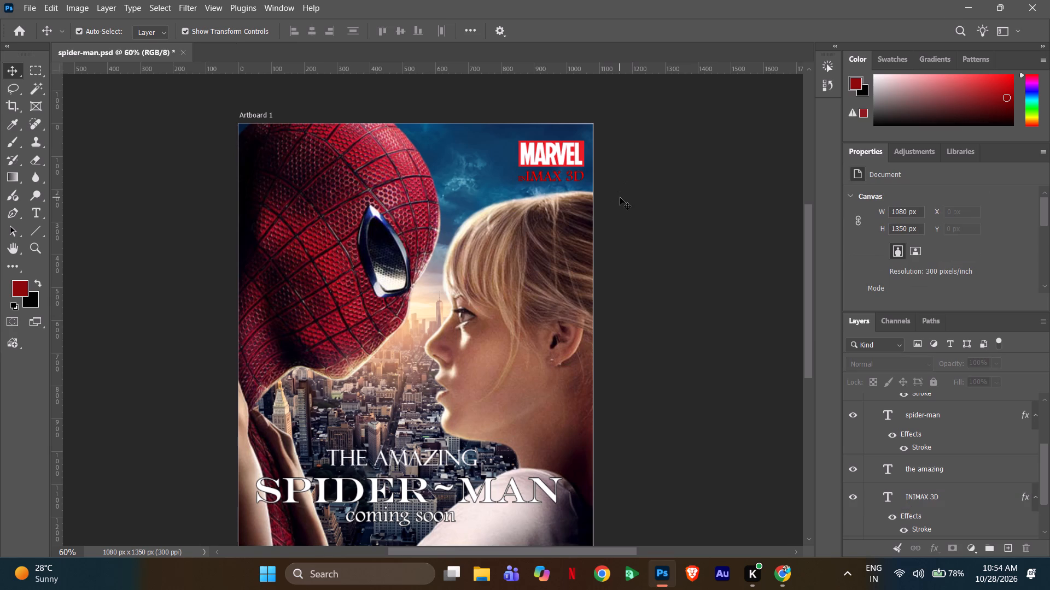
Hide the layer effects on the IMAX 3D text.
{"action": "left_click", "coordinate": [538, 178]}
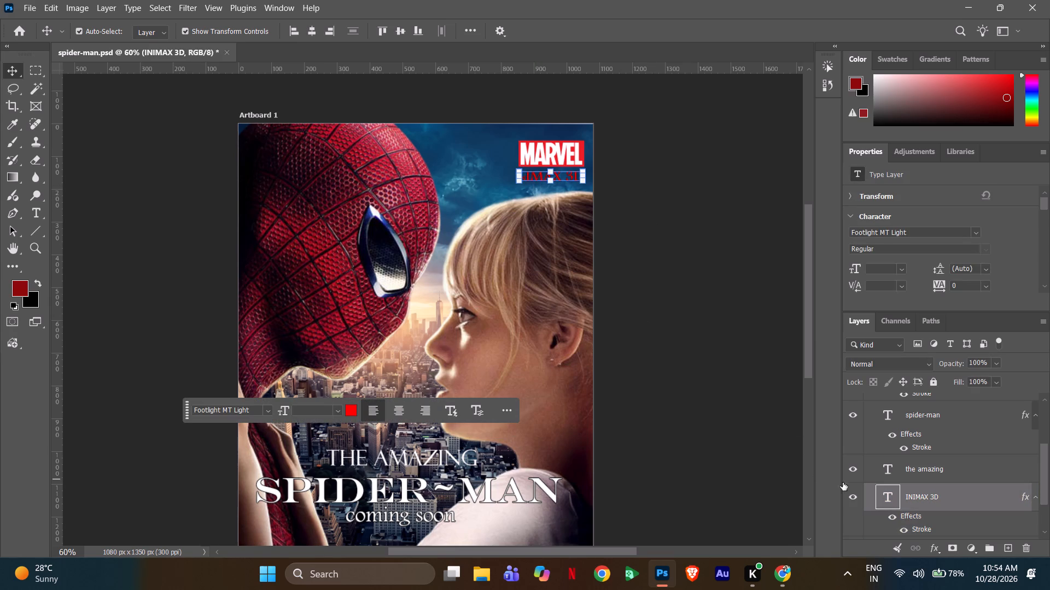
{"action": "left_click", "coordinate": [894, 518]}
{"action": "left_click", "coordinate": [687, 294]}
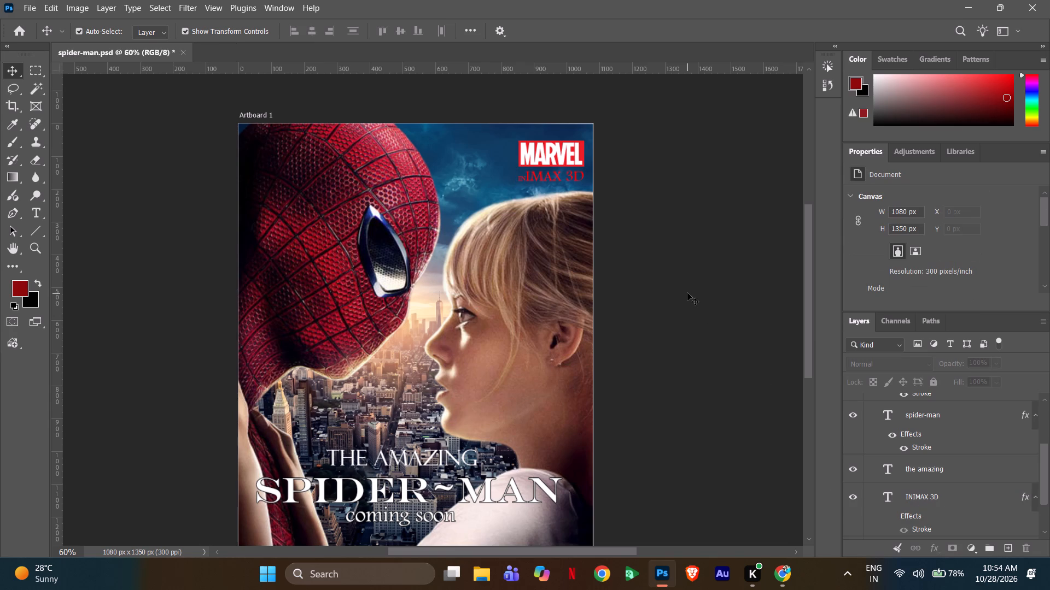
Set the small "IN" at the start of the IMAX 3D line to 6 pt.
{"action": "double_click", "coordinate": [521, 176]}
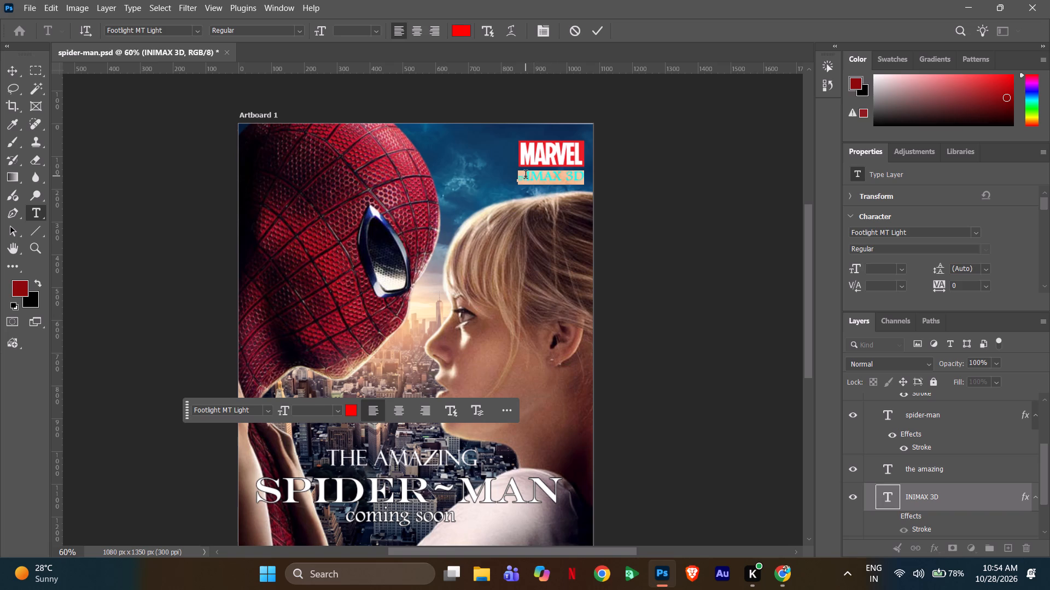
{"action": "left_click", "coordinate": [526, 176]}
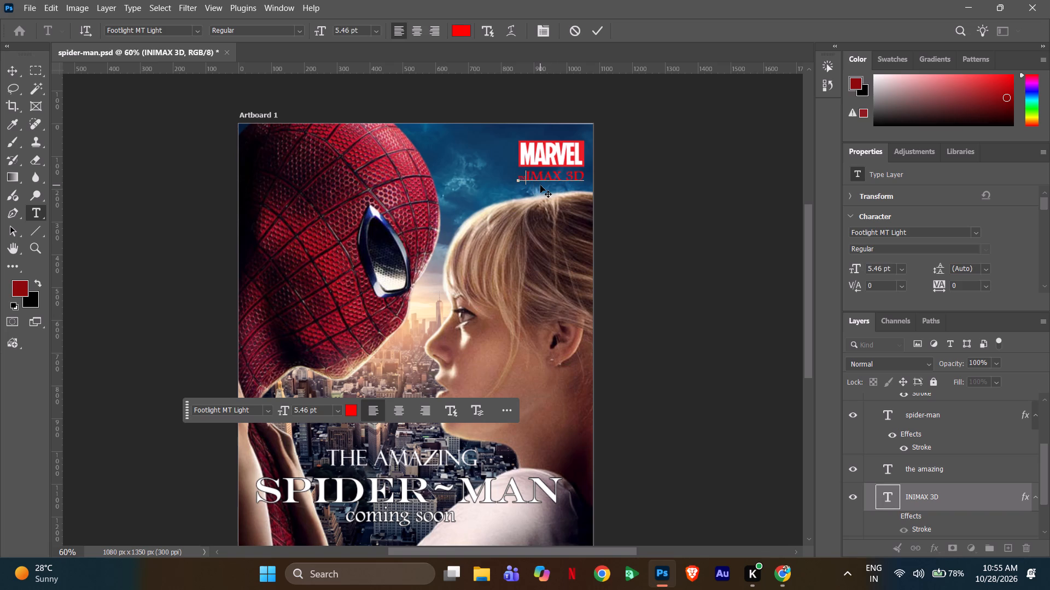
{"action": "key", "text": "shift+Left"}
{"action": "key", "text": "shift+Left"}
{"action": "left_click", "coordinate": [901, 269]}
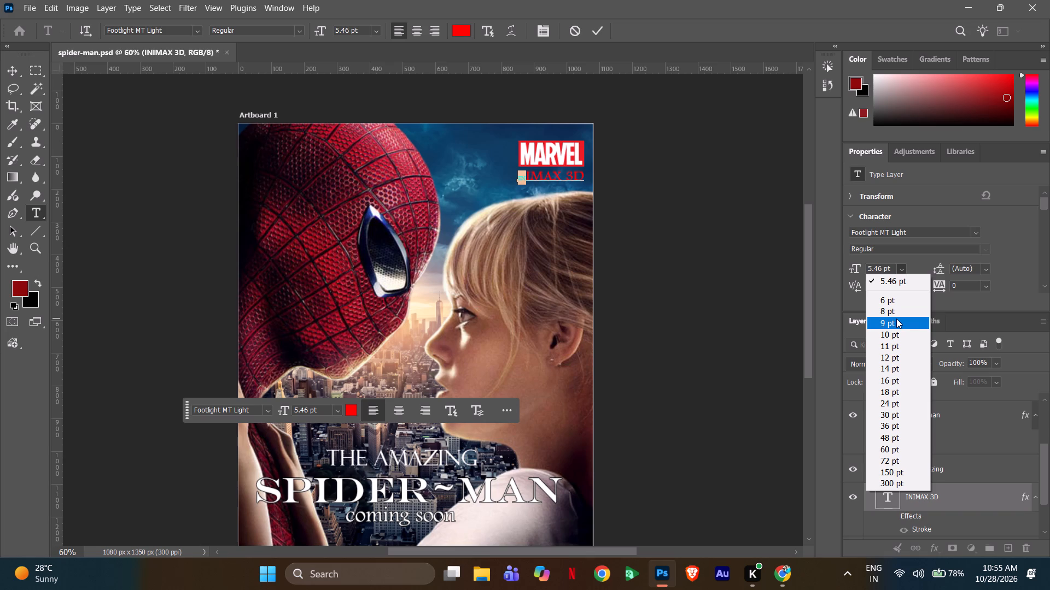
{"action": "left_click", "coordinate": [896, 318]}
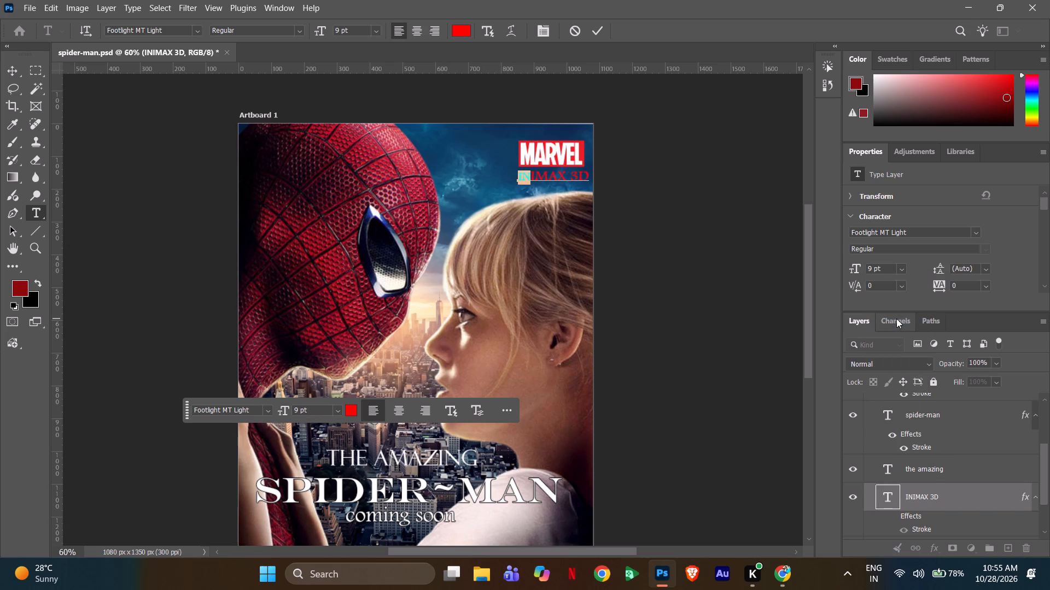
{"action": "left_click", "coordinate": [900, 269]}
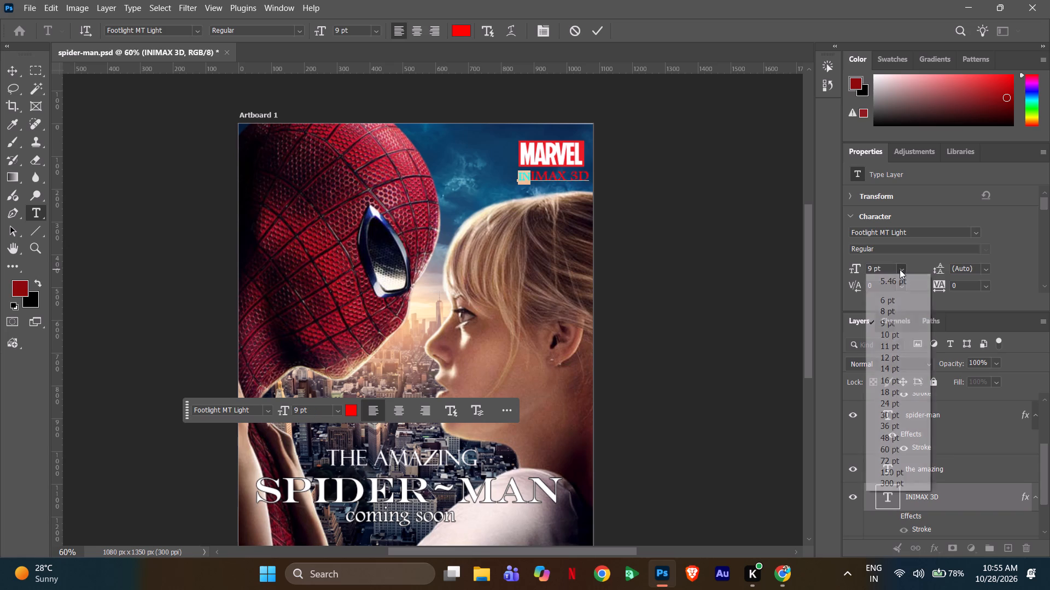
{"action": "left_click", "coordinate": [892, 316]}
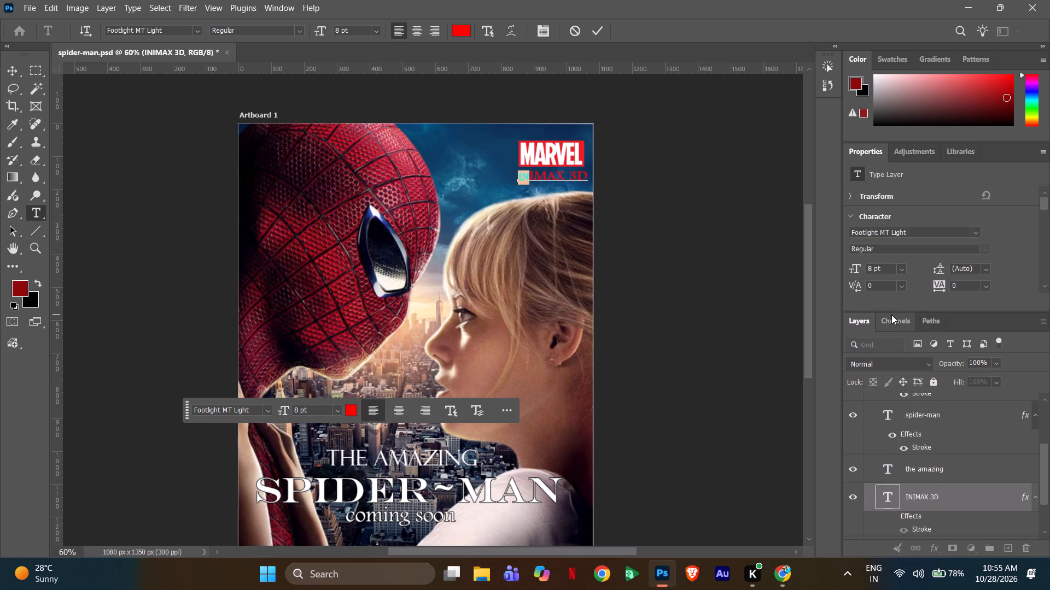
{"action": "left_click", "coordinate": [901, 267]}
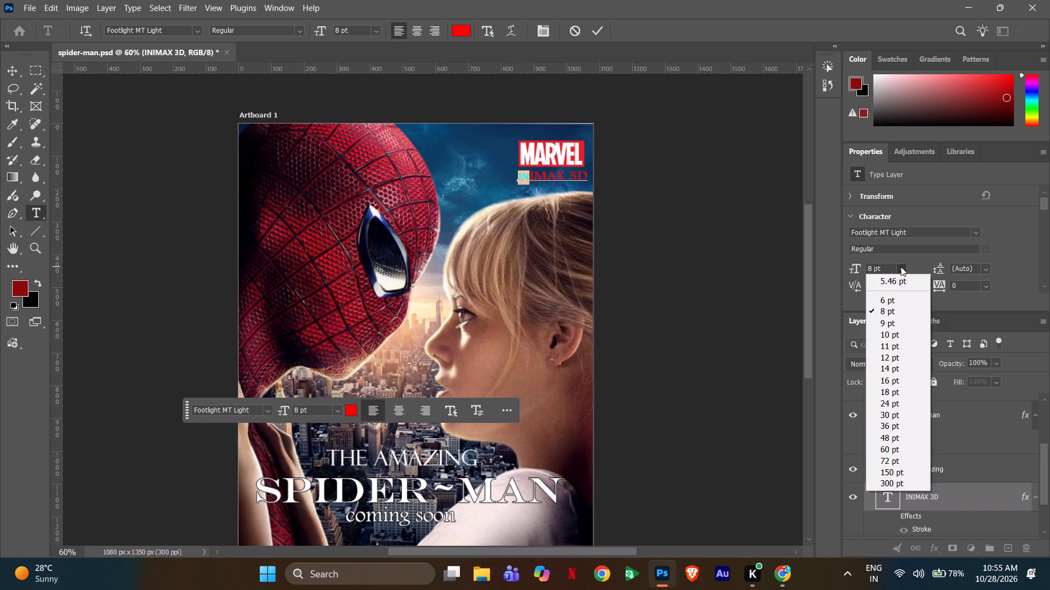
{"action": "left_click", "coordinate": [889, 296]}
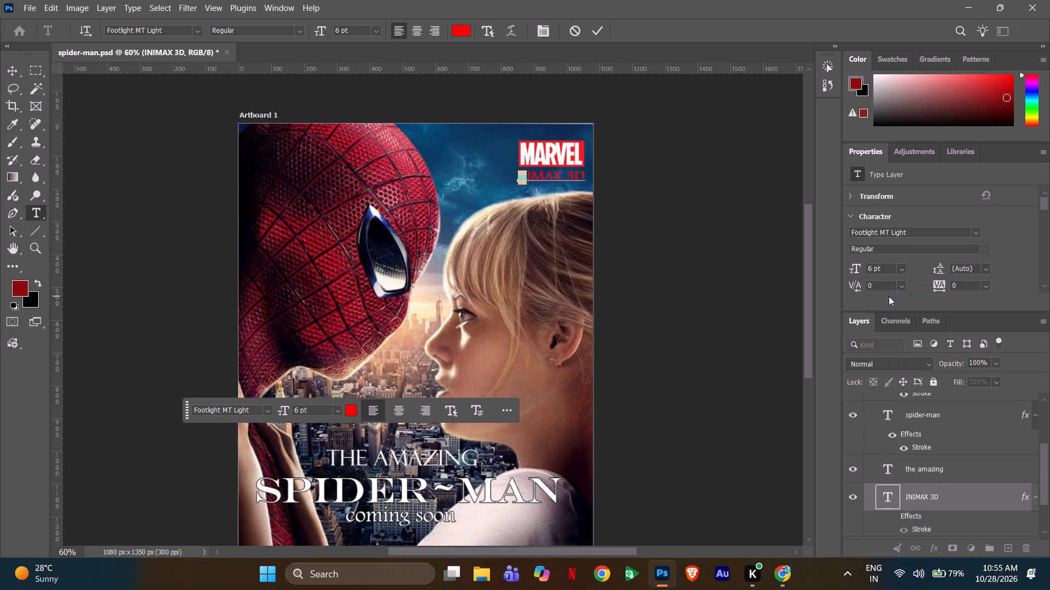
{"action": "left_click", "coordinate": [599, 32]}
{"action": "left_click", "coordinate": [651, 202]}
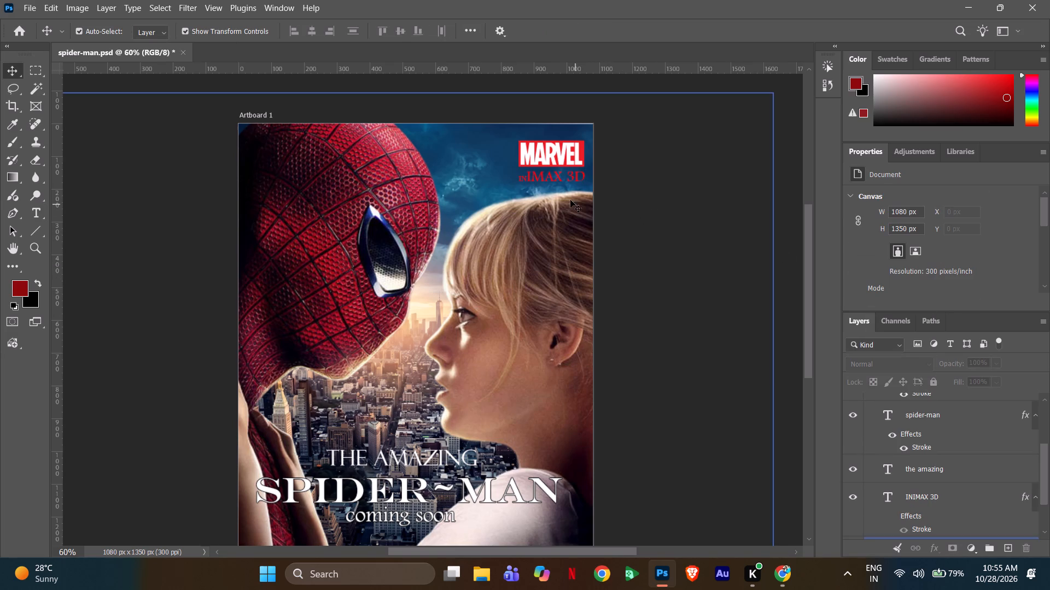
Change the font of the IMAX 3D text beneath the Marvel logo to Copperplate Gothic Bold.
{"action": "left_click", "coordinate": [551, 178]}
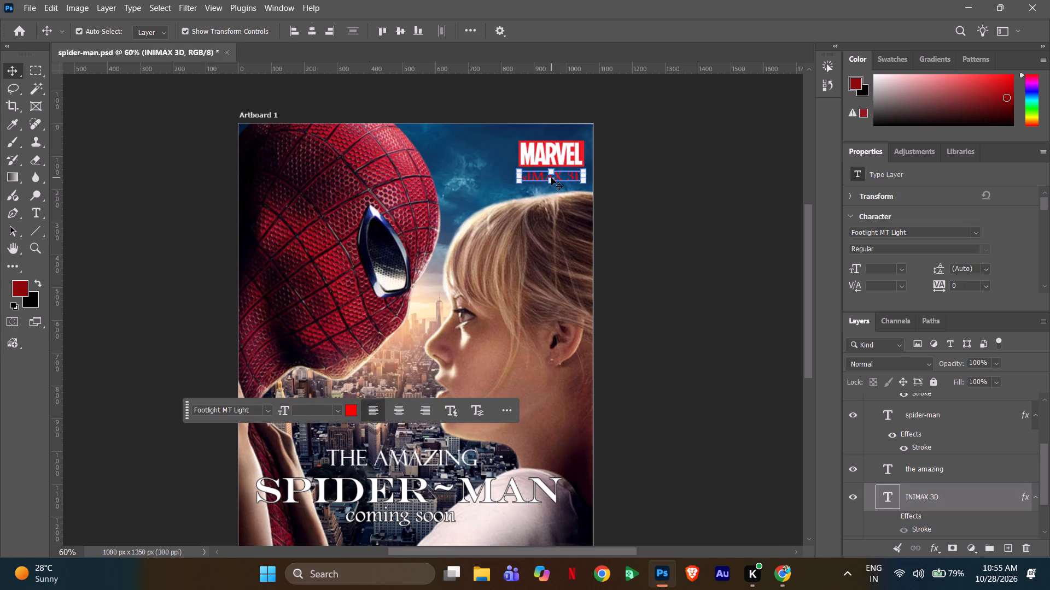
{"action": "left_click", "coordinate": [975, 232]}
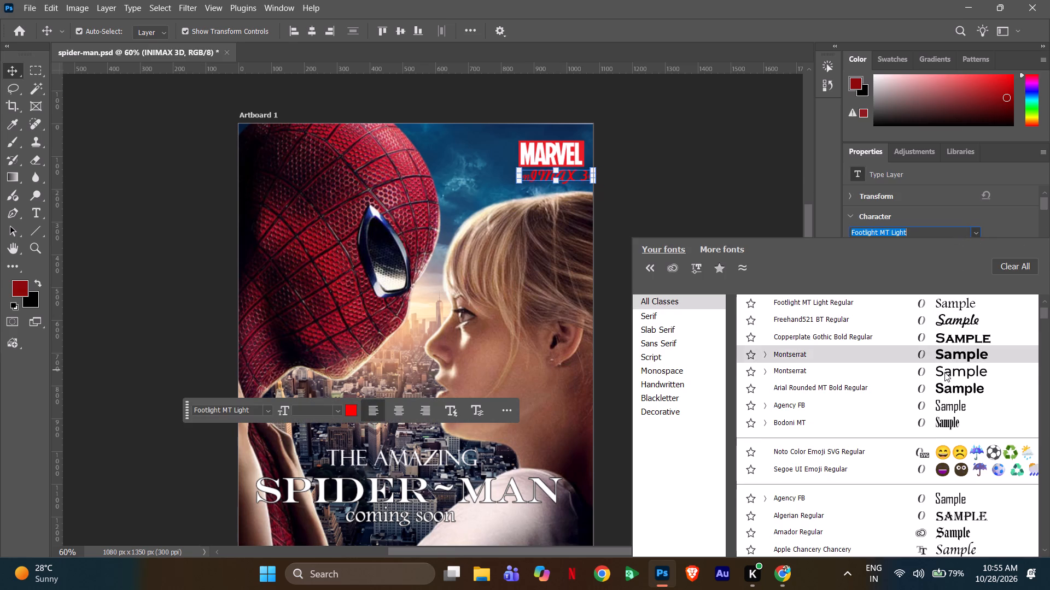
{"action": "left_click", "coordinate": [933, 342]}
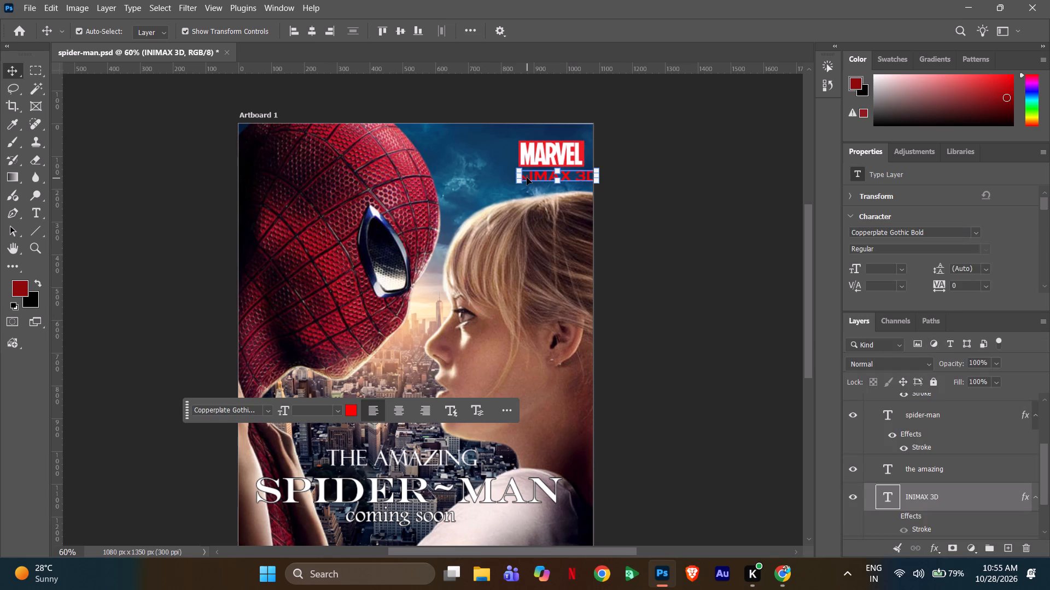
Align the IMAX 3D text with the Marvel logo's edge and scale it proportionally to about 83% to match the logo's width.
{"action": "left_click_drag", "start_coordinate": [533, 176], "coordinate": [523, 174]}
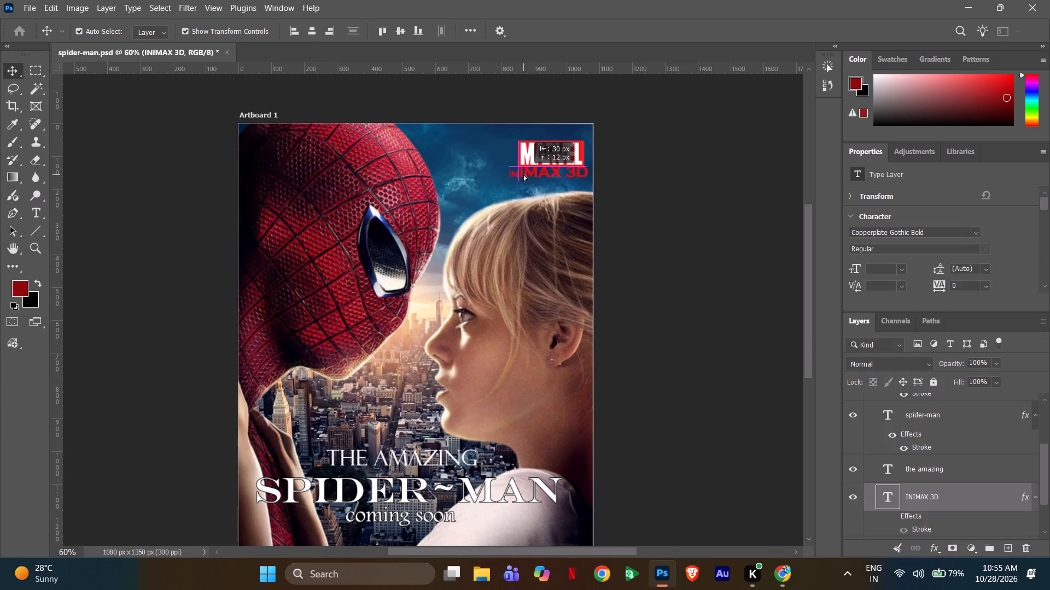
{"action": "left_click_drag", "start_coordinate": [523, 174], "coordinate": [520, 176]}
{"action": "left_click_drag", "start_coordinate": [558, 173], "coordinate": [557, 179]}
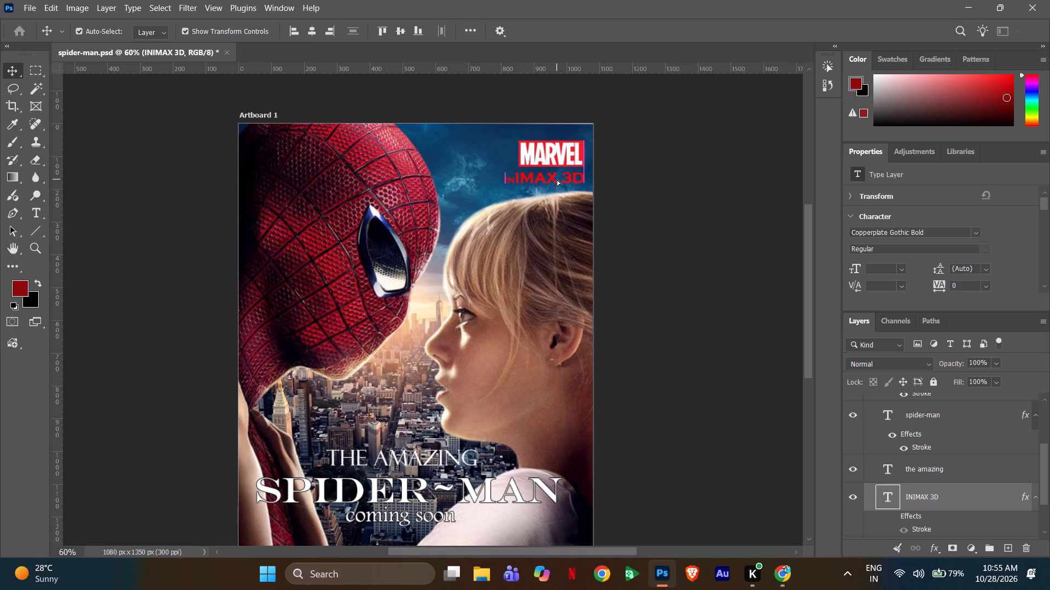
{"action": "left_click_drag", "start_coordinate": [503, 179], "coordinate": [503, 178]}
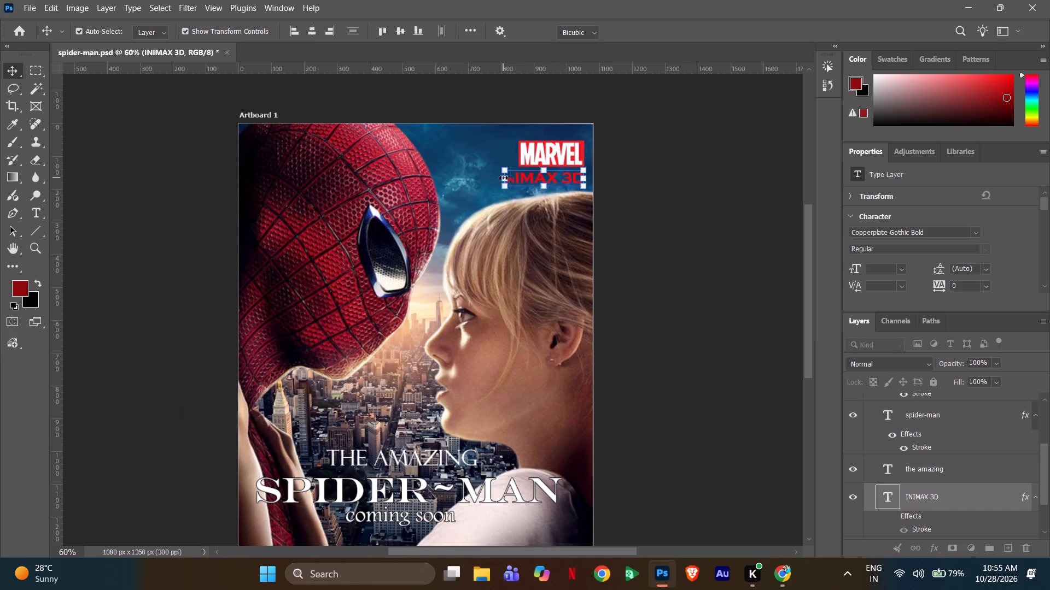
{"action": "left_click_drag", "start_coordinate": [503, 178], "coordinate": [508, 178]}
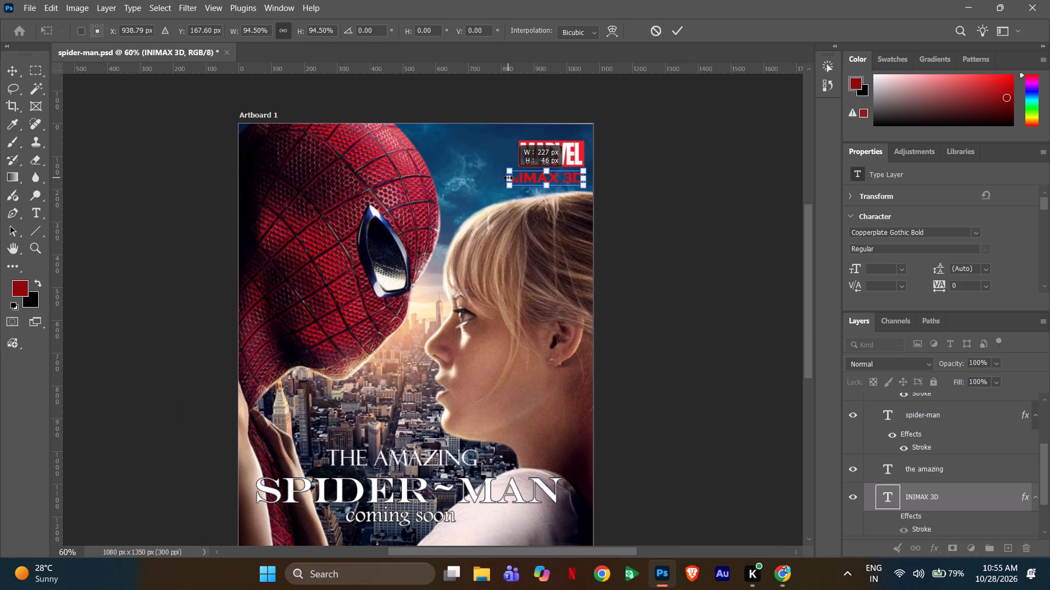
{"action": "left_click_drag", "start_coordinate": [508, 178], "coordinate": [517, 175]}
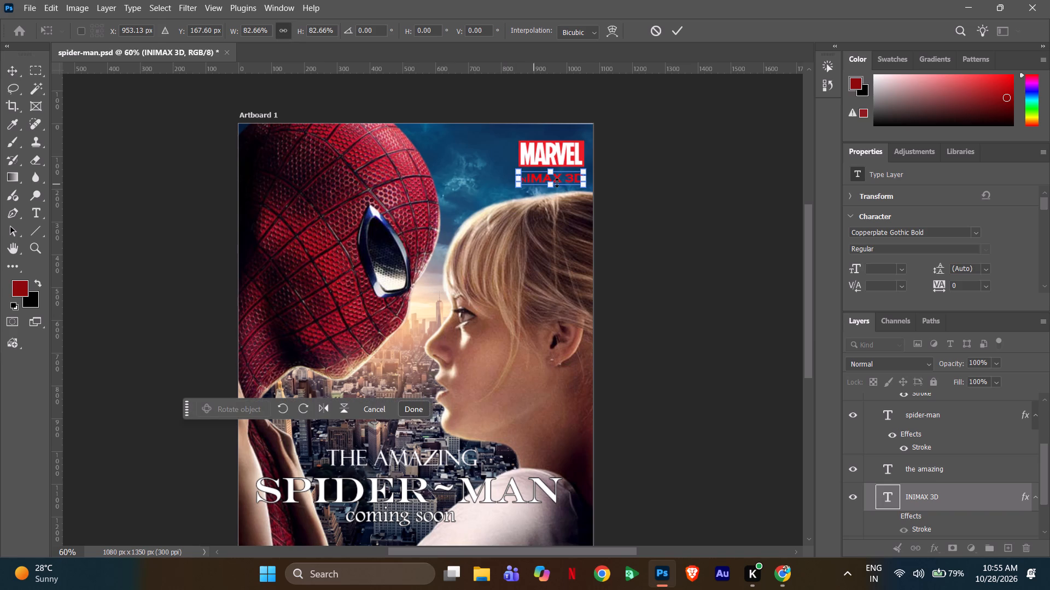
{"action": "left_click", "coordinate": [676, 28]}
{"action": "left_click", "coordinate": [689, 185]}
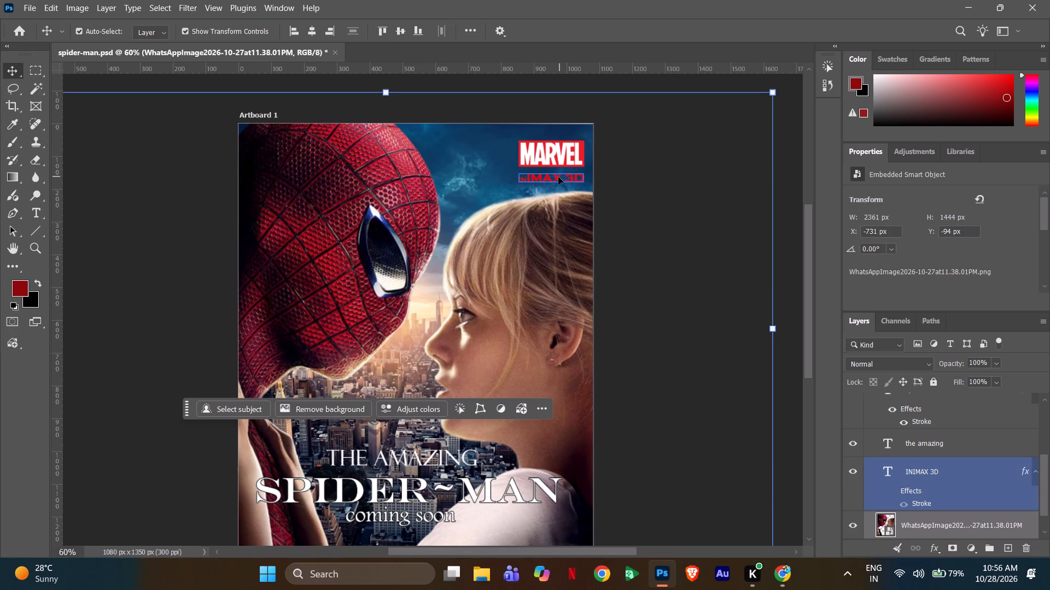
Move the IMAX 3D text from beneath the Marvel logo to just below "coming soon", centred under it.
{"action": "left_click_drag", "start_coordinate": [557, 184], "coordinate": [509, 360]}
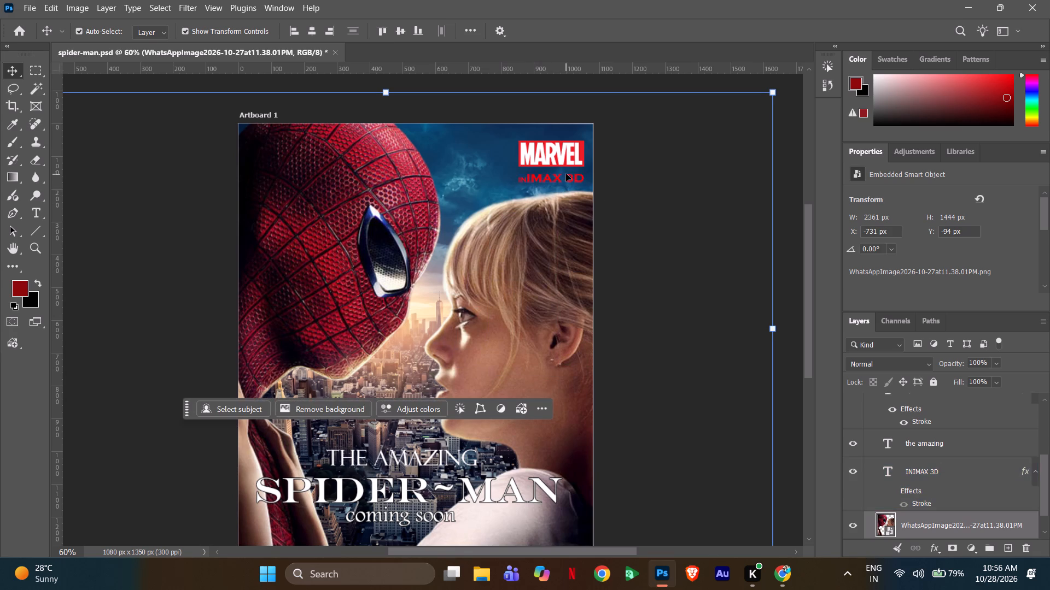
{"action": "left_click", "coordinate": [566, 175]}
{"action": "left_click_drag", "start_coordinate": [566, 177], "coordinate": [532, 315]}
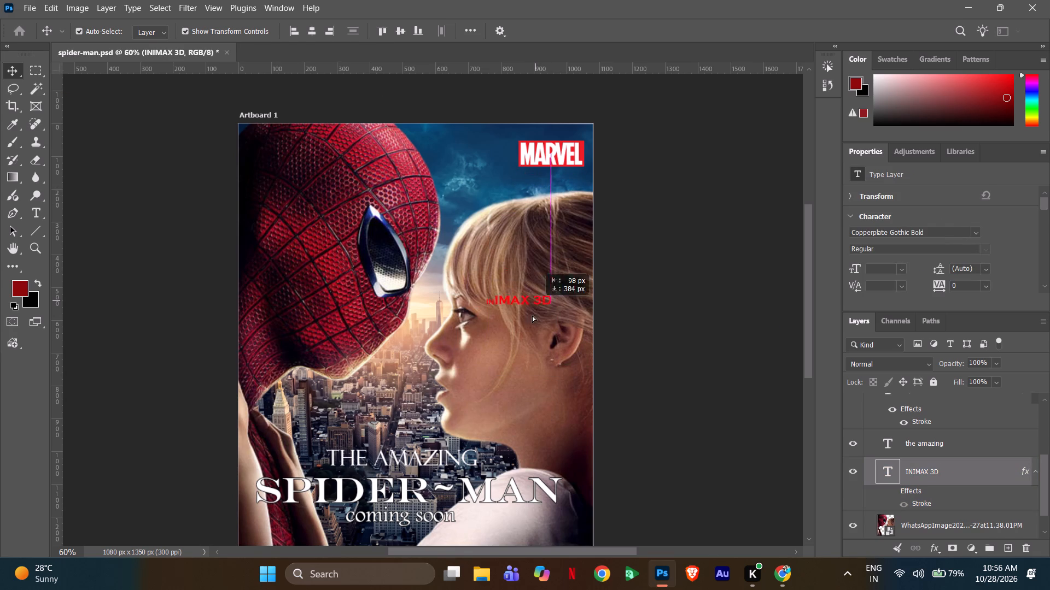
{"action": "left_click_drag", "start_coordinate": [532, 315], "coordinate": [409, 489]}
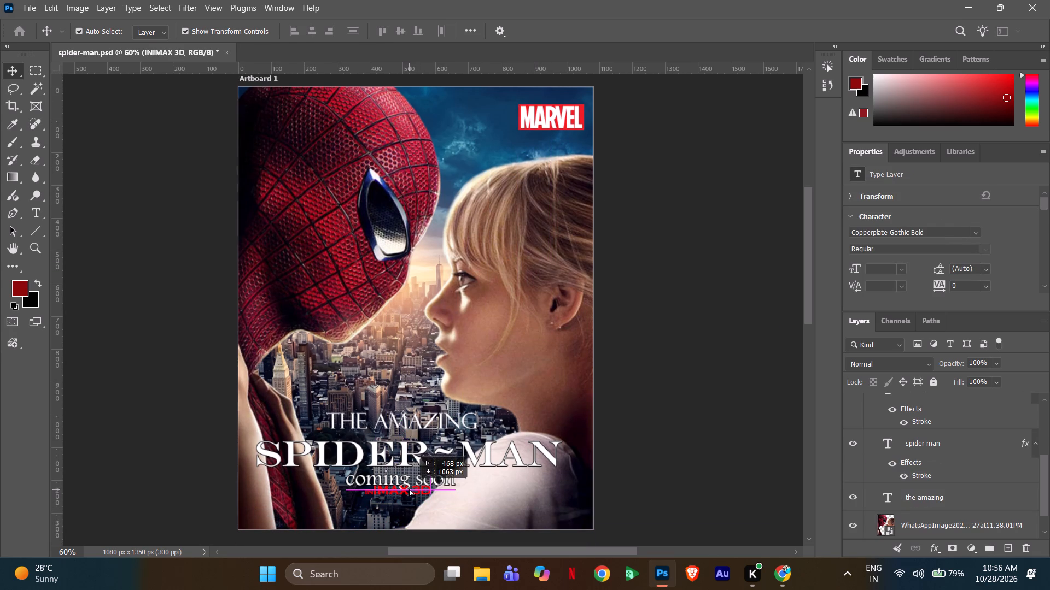
{"action": "left_click_drag", "start_coordinate": [409, 489], "coordinate": [406, 498]}
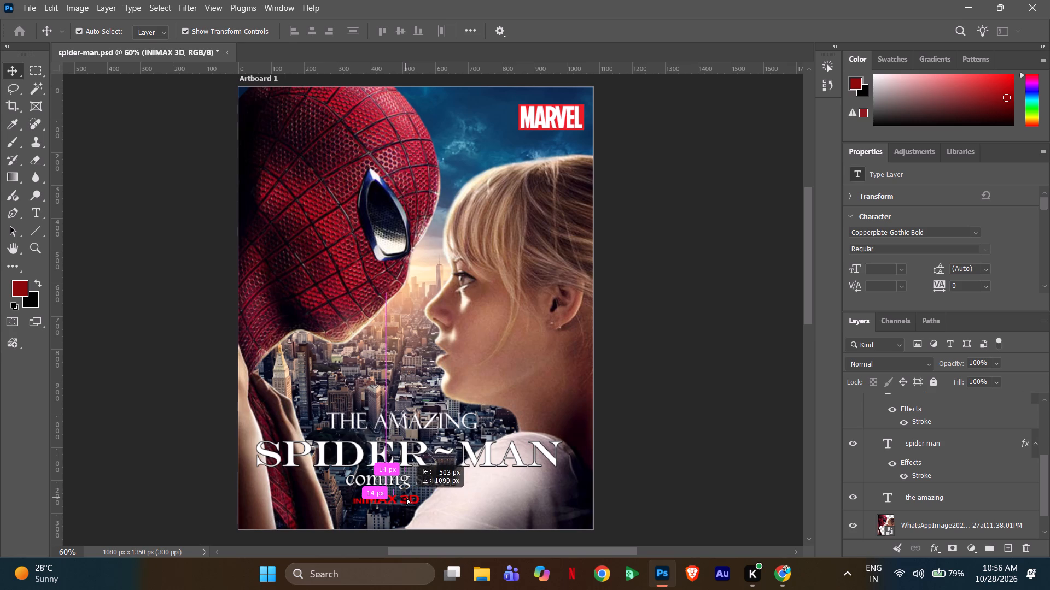
{"action": "left_click_drag", "start_coordinate": [406, 498], "coordinate": [409, 498]}
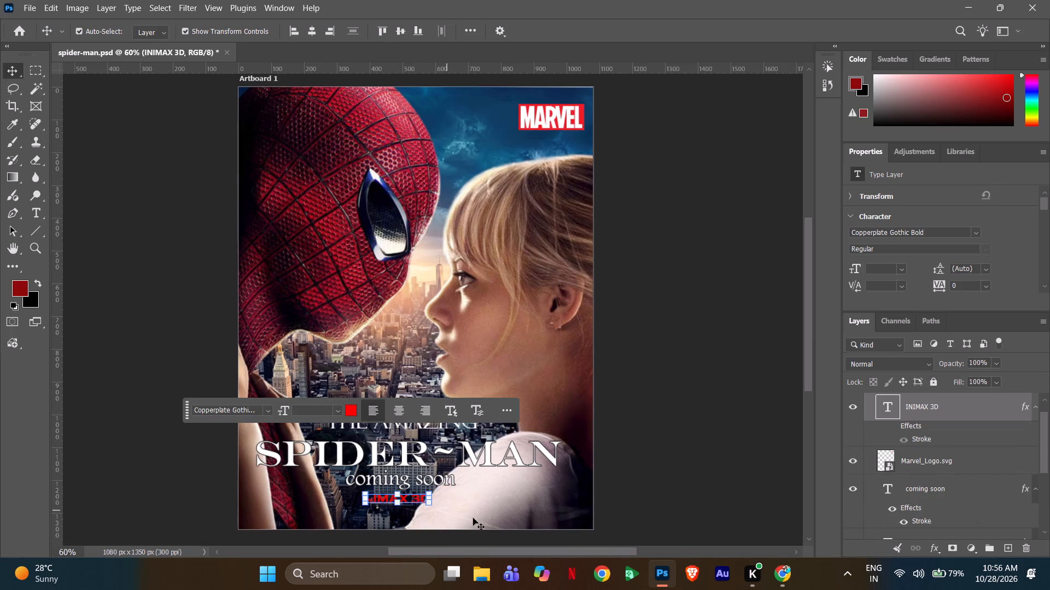
{"action": "left_click", "coordinate": [480, 511]}
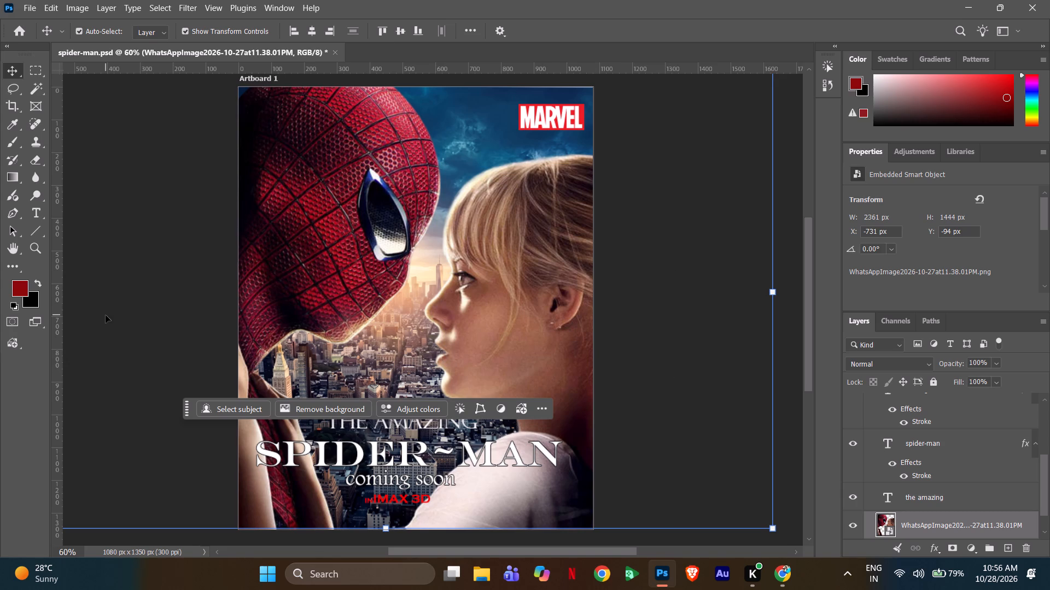
Save the poster document, placing the background image if its transform is still open.
{"action": "key", "text": "ctrl+s"}
{"action": "left_click", "coordinate": [790, 176]}
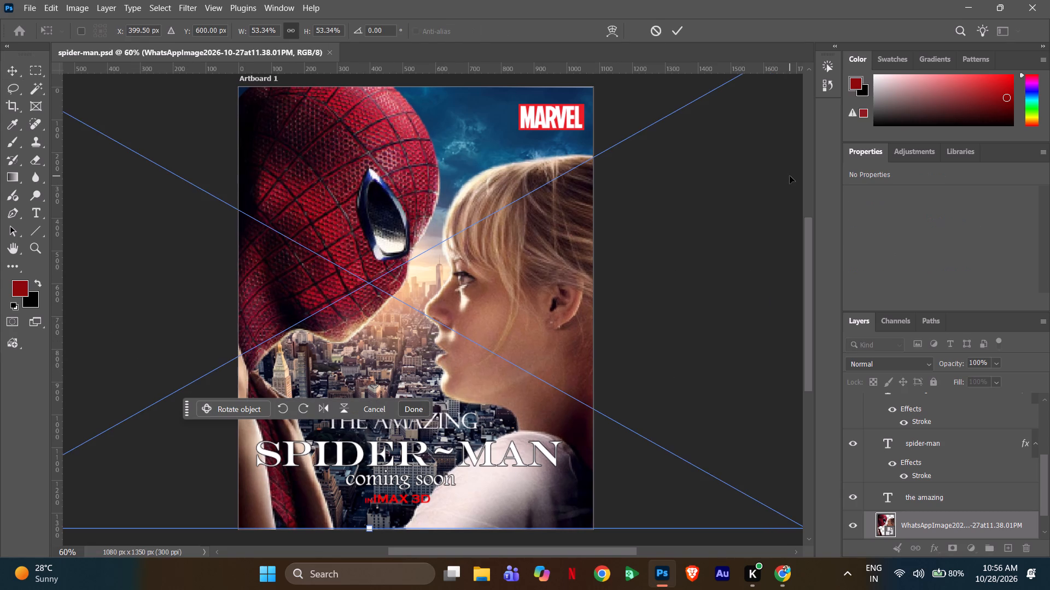
{"action": "key", "text": "ctrl+s"}
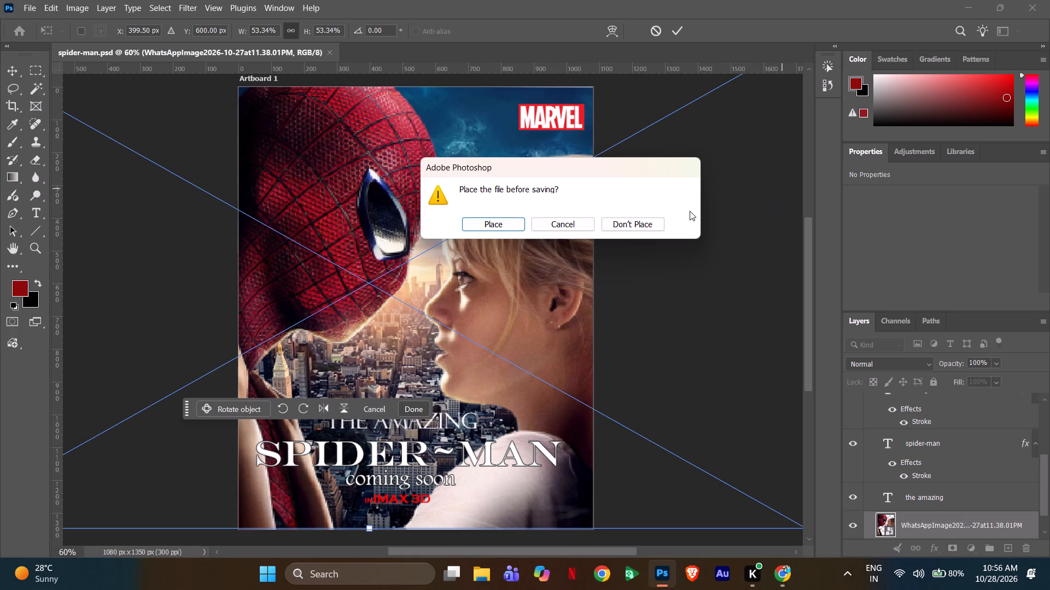
{"action": "left_click", "coordinate": [475, 222]}
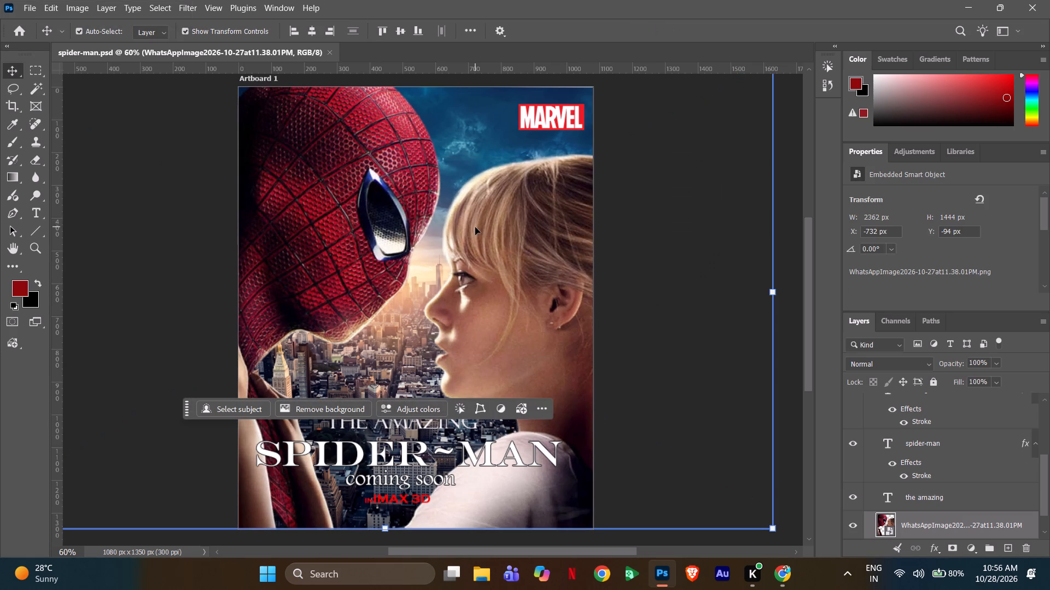
{"action": "key", "text": "ctrl+s"}
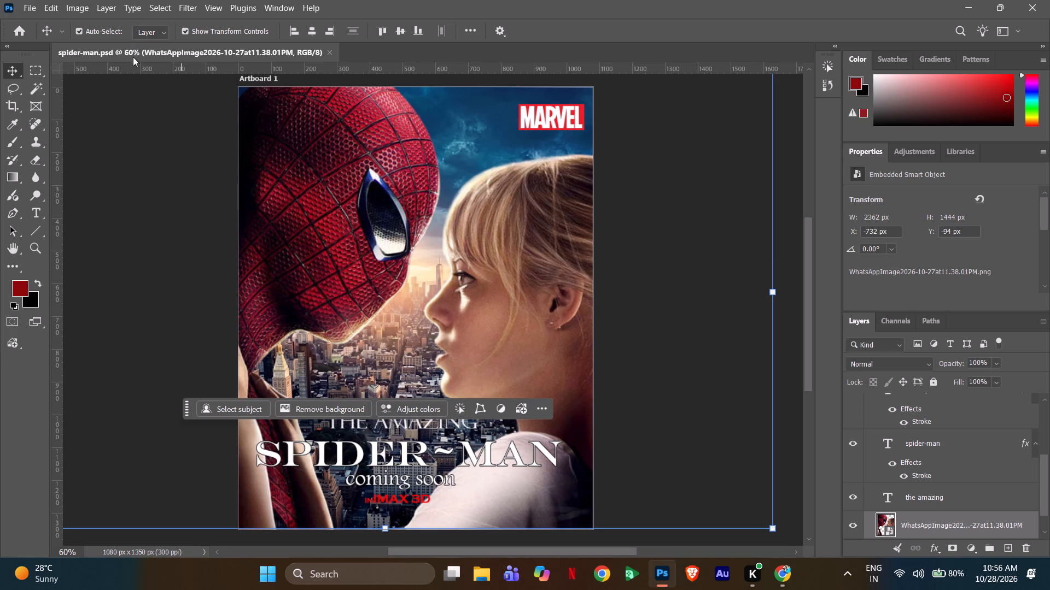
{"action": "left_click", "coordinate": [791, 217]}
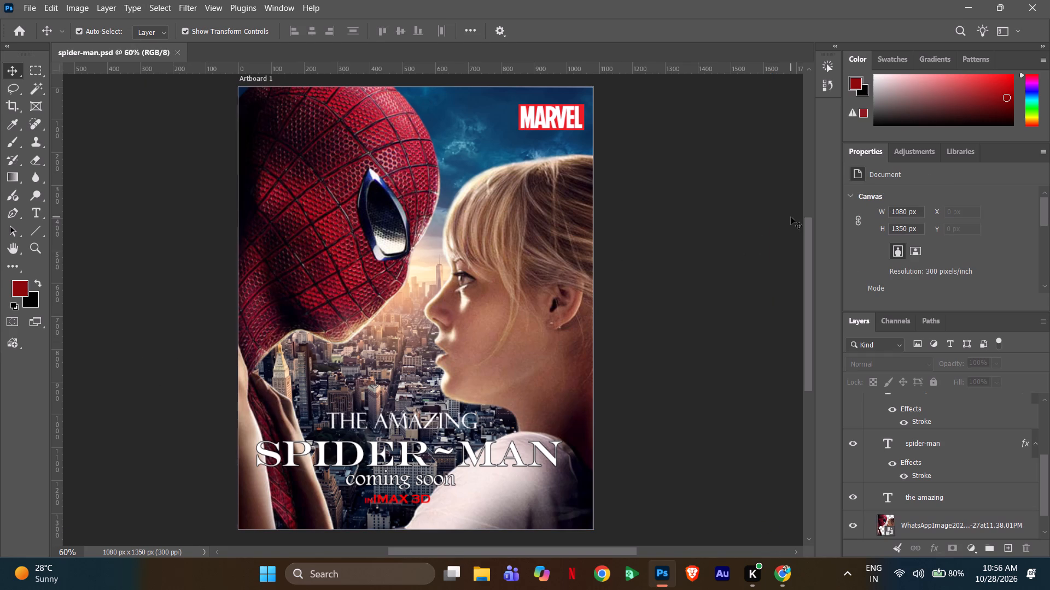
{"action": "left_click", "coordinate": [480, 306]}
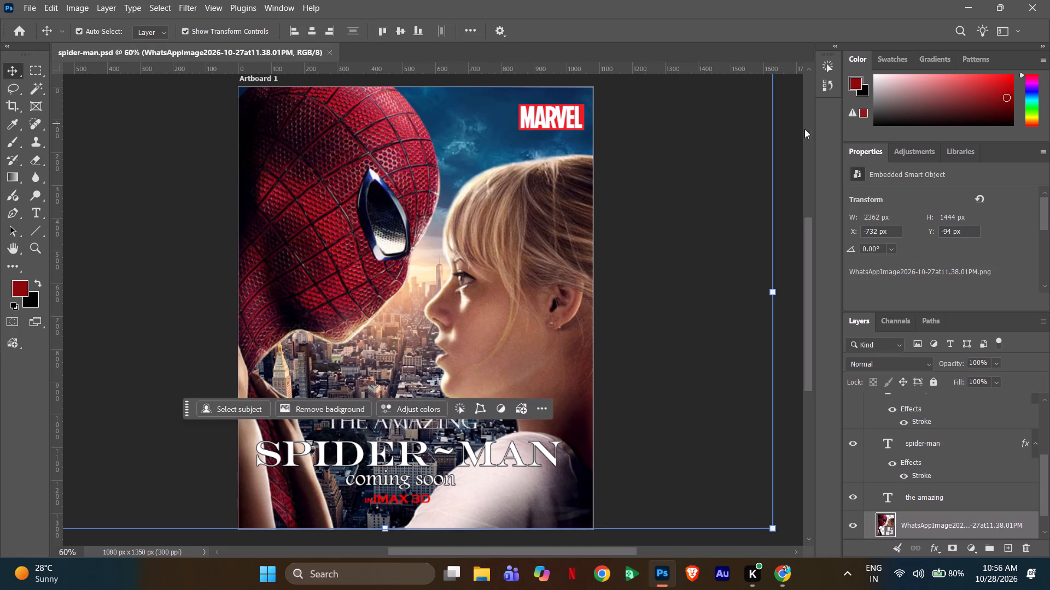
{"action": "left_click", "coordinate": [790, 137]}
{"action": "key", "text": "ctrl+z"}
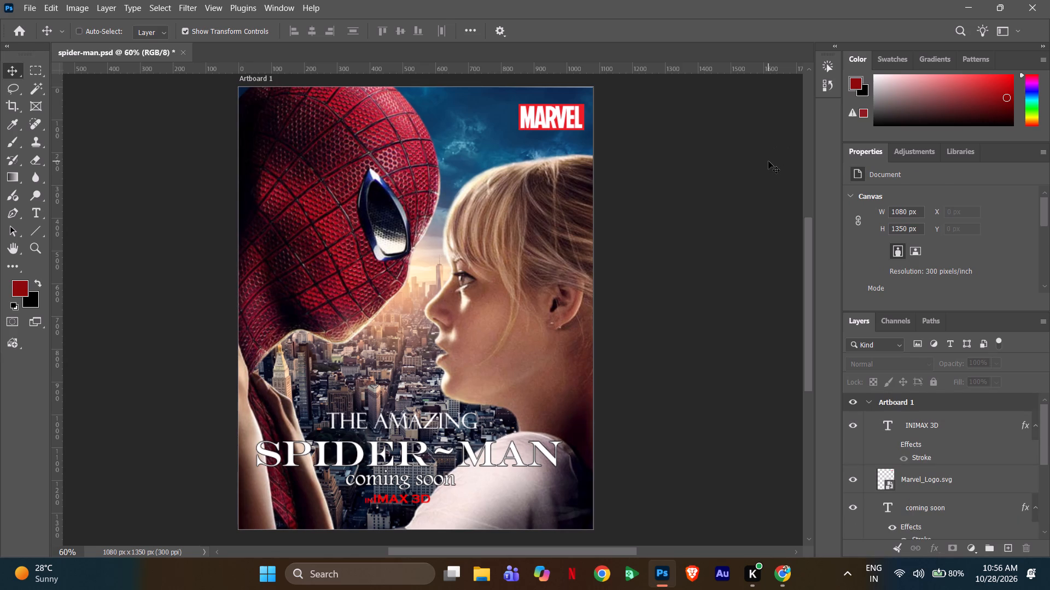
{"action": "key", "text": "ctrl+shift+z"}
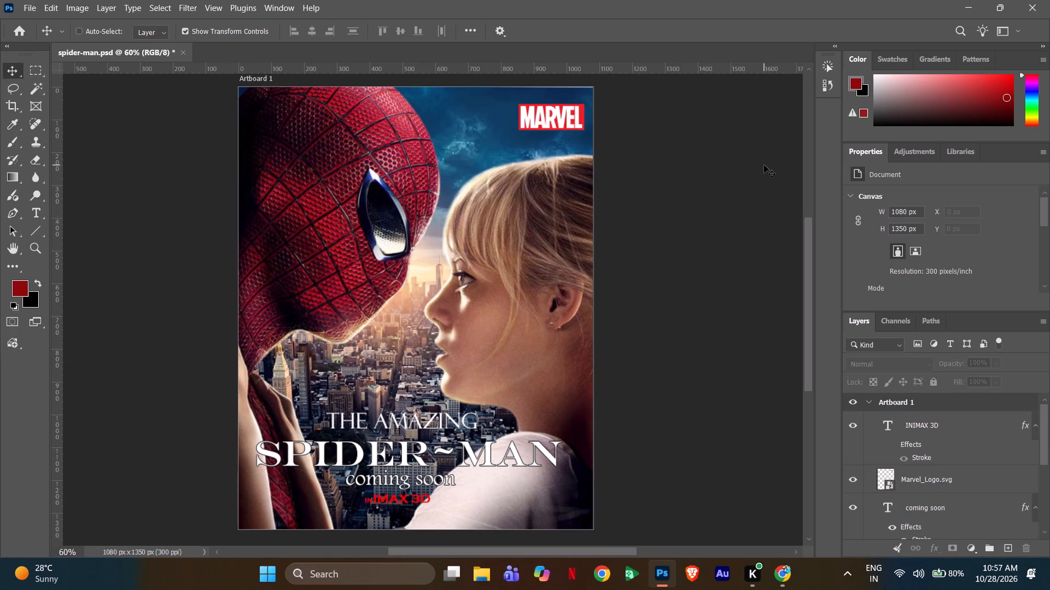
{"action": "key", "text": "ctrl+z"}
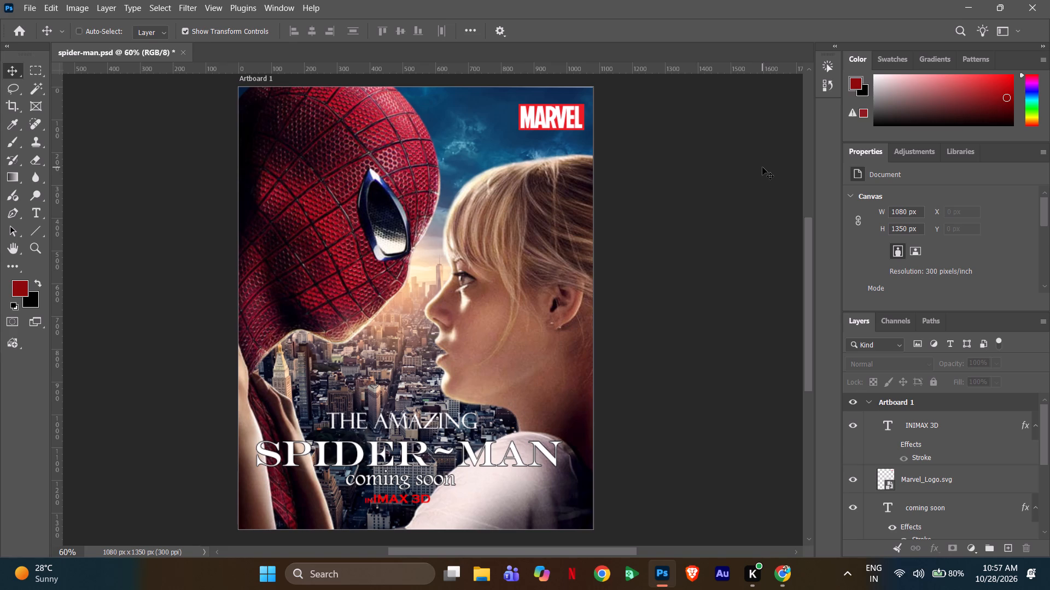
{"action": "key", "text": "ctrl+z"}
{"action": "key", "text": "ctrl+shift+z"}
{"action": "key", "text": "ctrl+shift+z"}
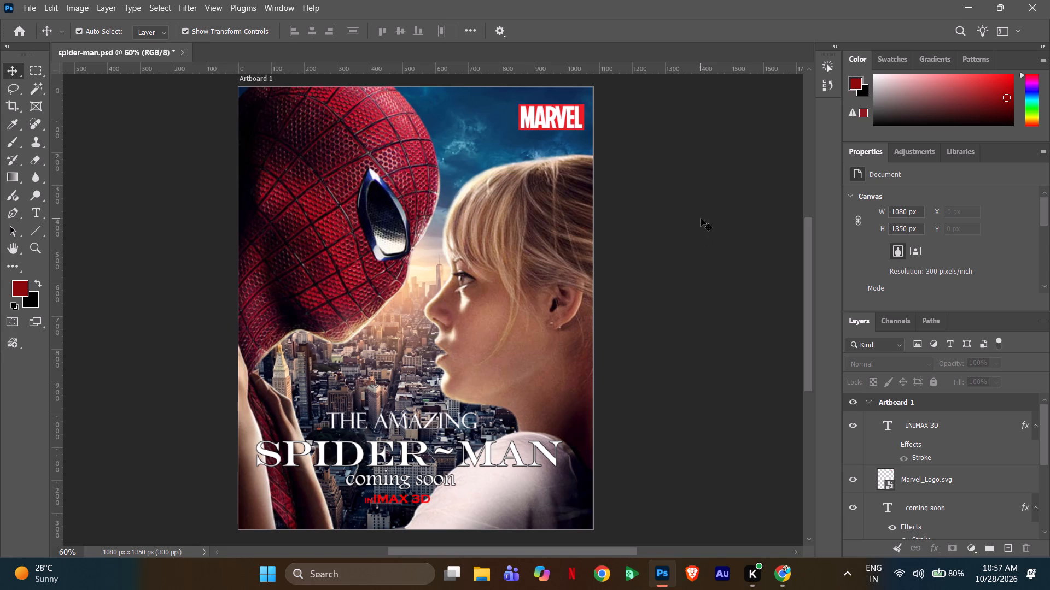
Save the poster document.
{"action": "key", "text": "ctrl+s"}
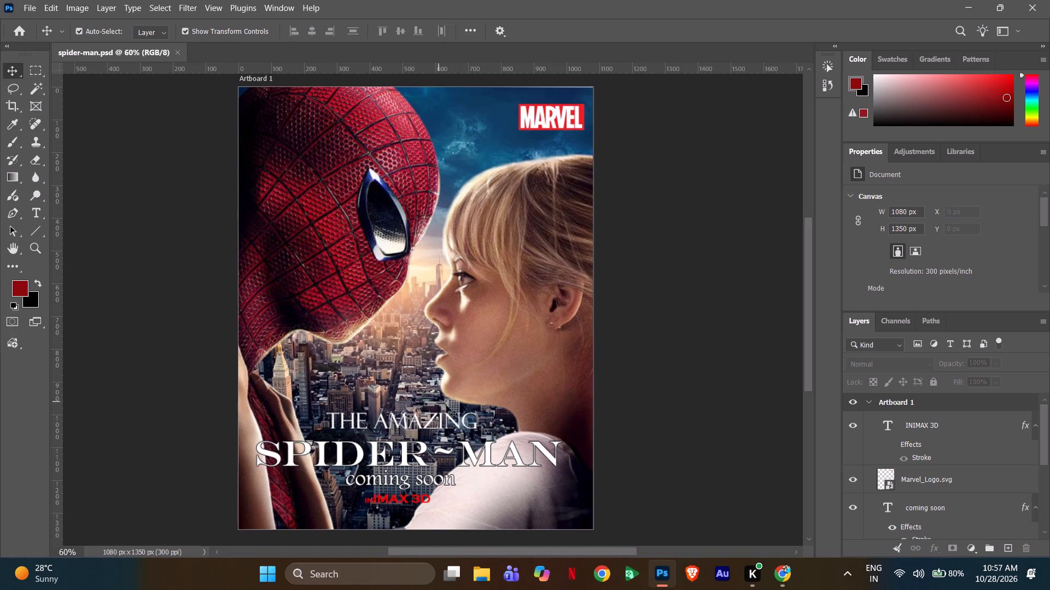
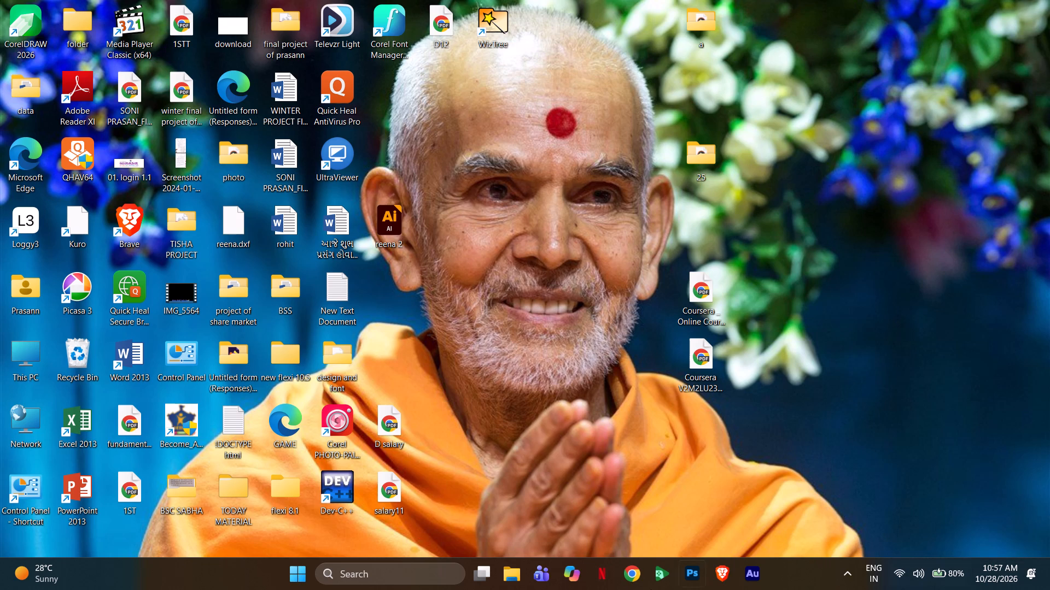
Launch Photoshop from the desktop.
{"action": "double_click", "coordinate": [696, 574]}
Open the Kuro shortcut on the desktop.
{"action": "double_click", "coordinate": [72, 233]}
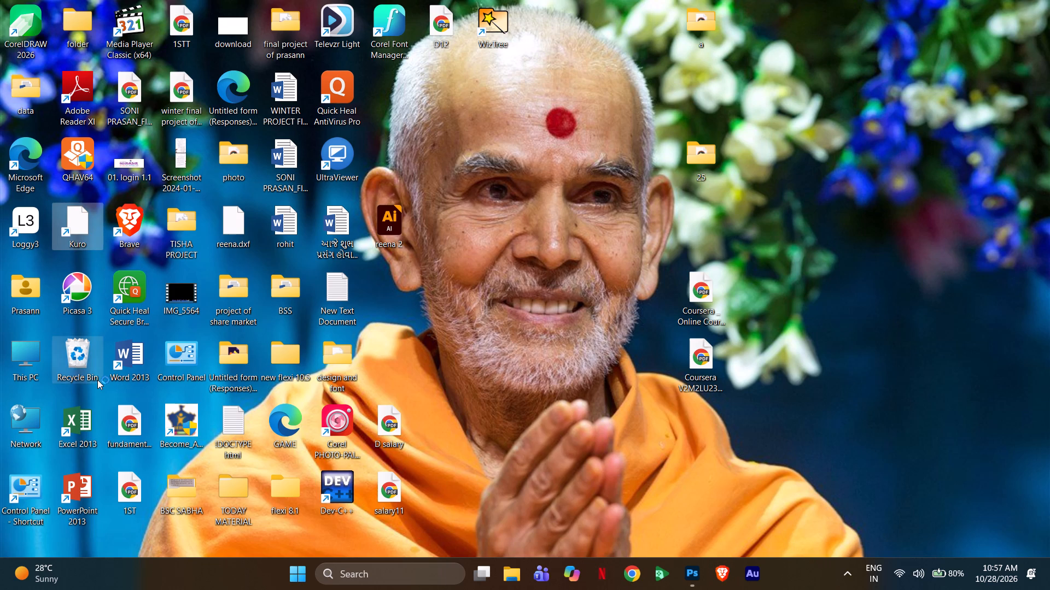
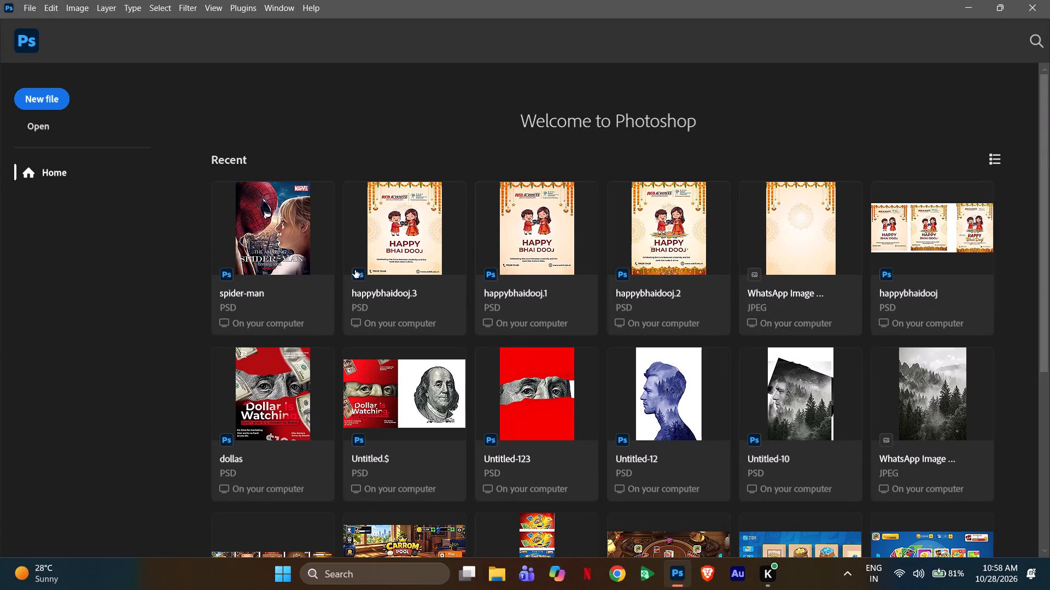
Open the recent spider-man PSD file.
{"action": "double_click", "coordinate": [300, 214]}
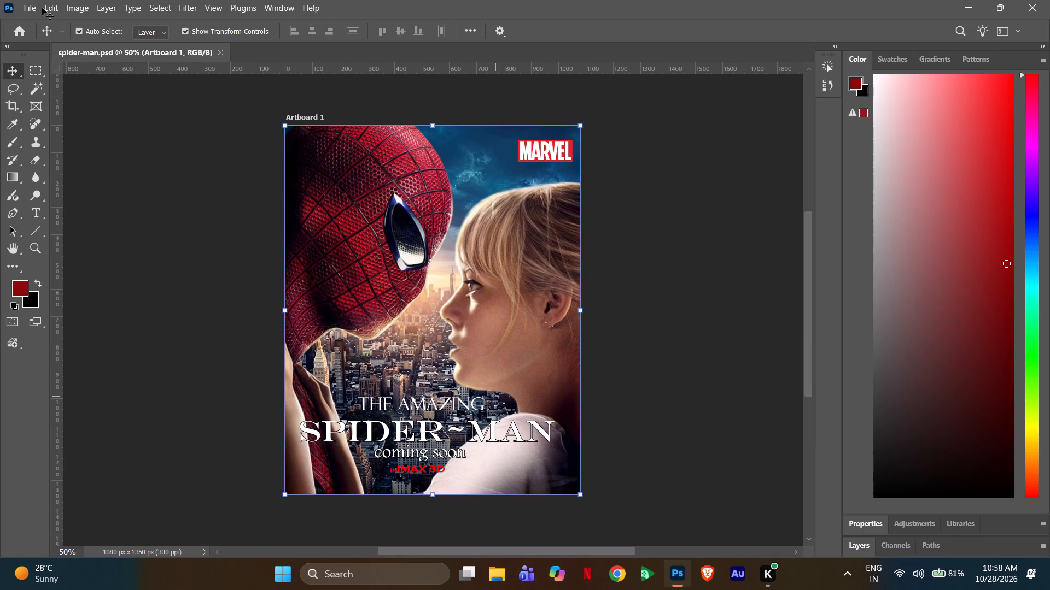
Set up a JPG export of Artboard 1 with quality 7 and proceed to choosing the file name.
{"action": "left_click", "coordinate": [34, 5]}
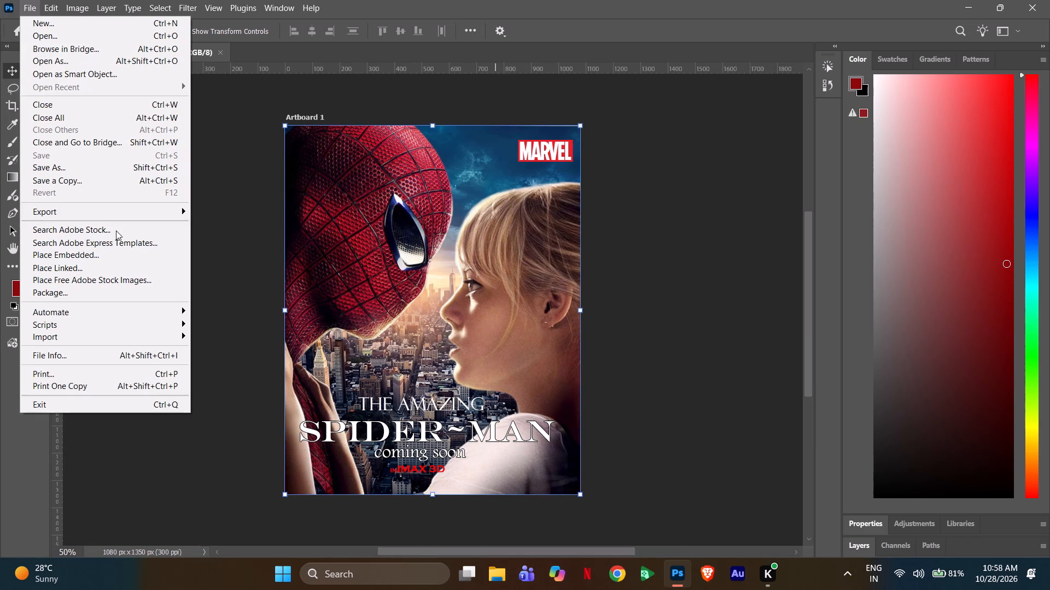
{"action": "left_click", "coordinate": [116, 209]}
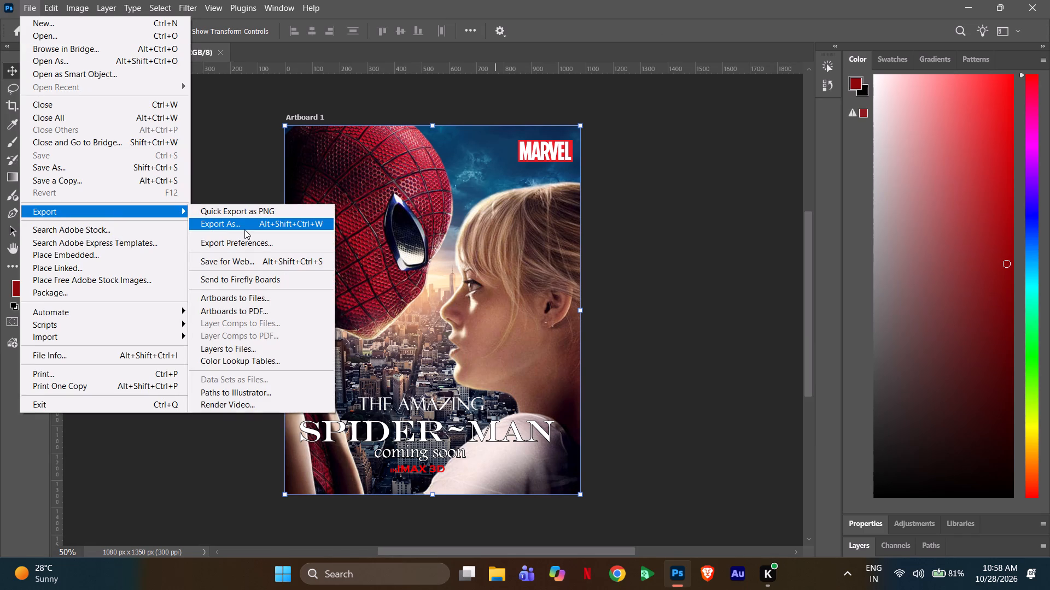
{"action": "left_click", "coordinate": [244, 229]}
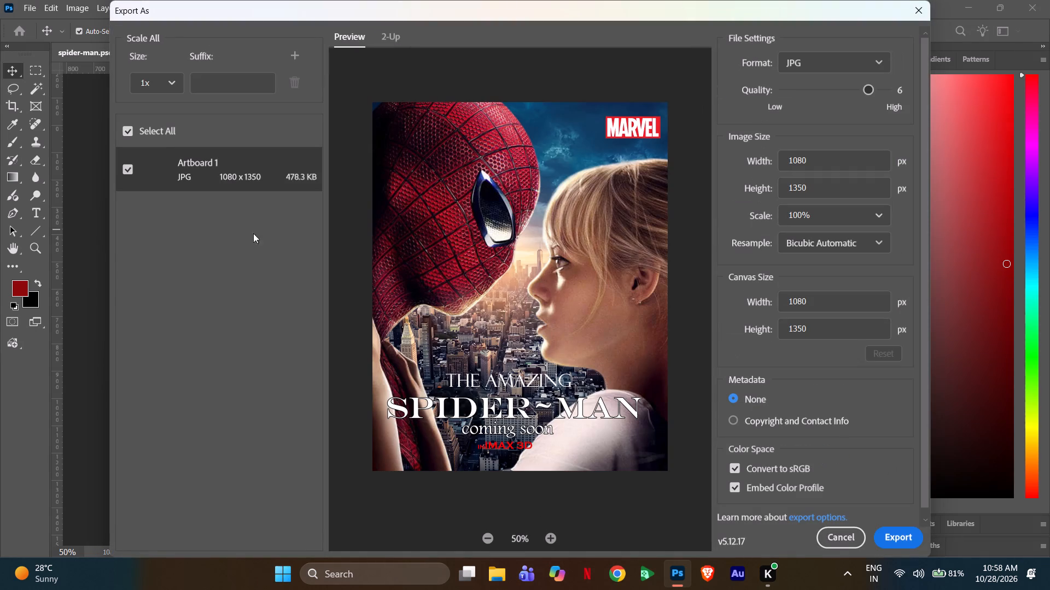
{"action": "left_click_drag", "start_coordinate": [871, 91], "coordinate": [954, 91]}
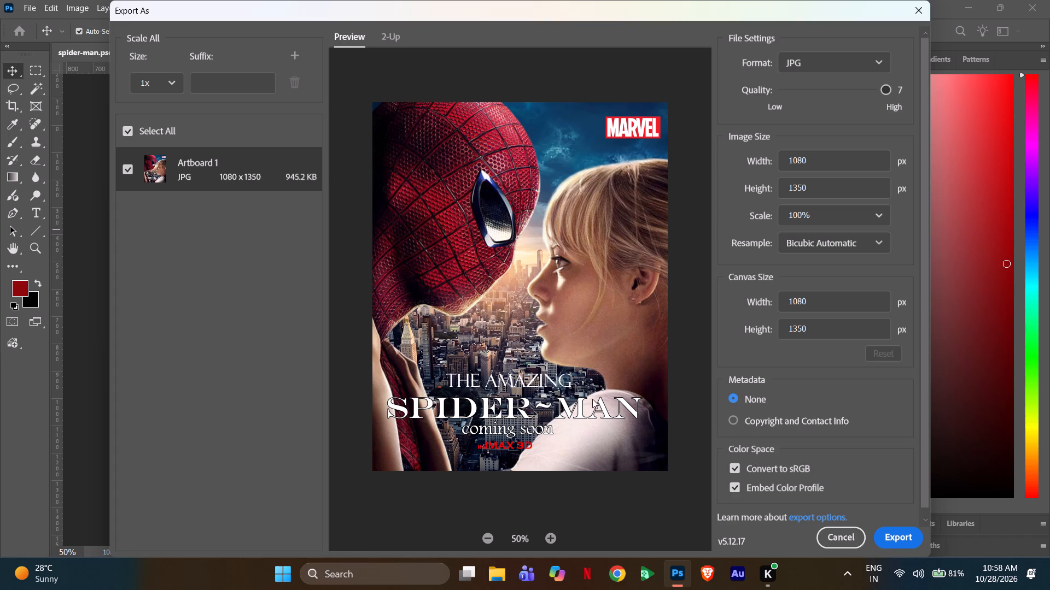
{"action": "left_click", "coordinate": [895, 538]}
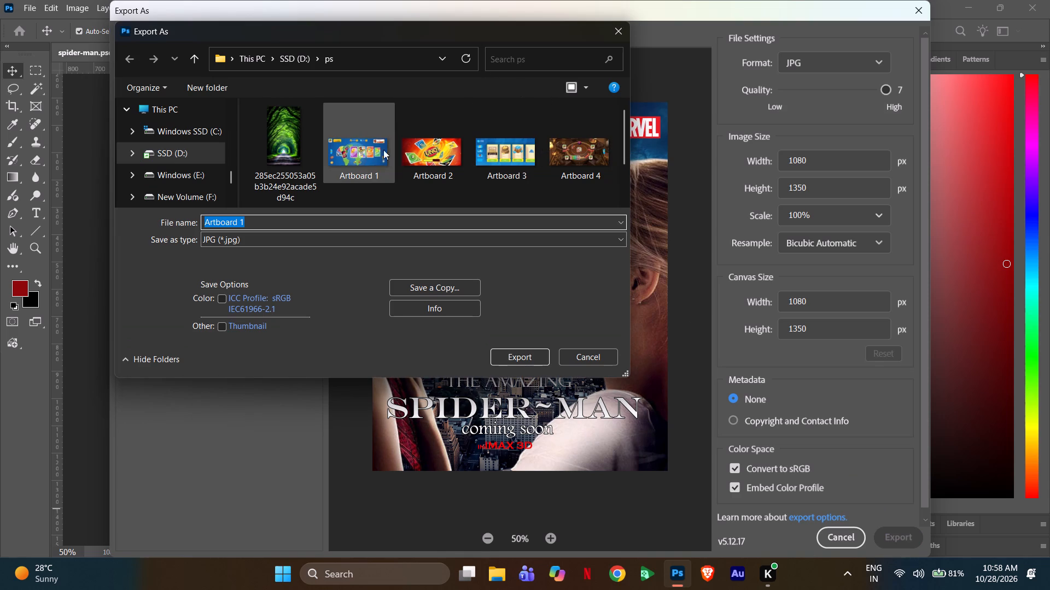
Name the exported JPG spider-man, save it in the ps folder, and deselect the artboard.
{"action": "left_click", "coordinate": [284, 227]}
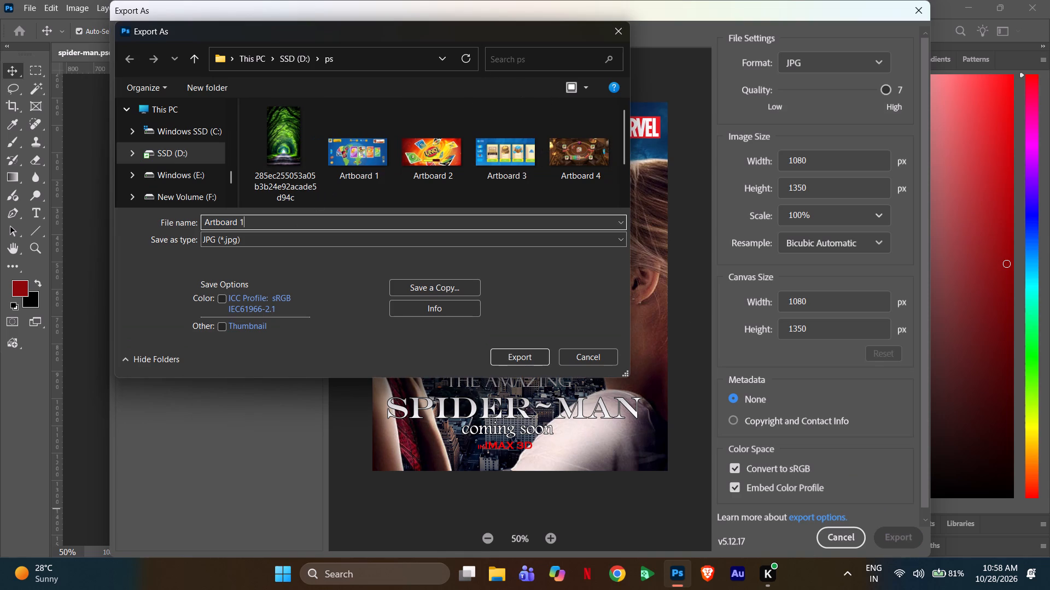
{"action": "key", "text": "BackSpace"}
{"action": "key", "text": "BackSpace"}
{"action": "key", "text": "BackSpace"}
{"action": "key", "text": "BackSpace"}
{"action": "key", "text": "BackSpace"}
{"action": "key", "text": "BackSpace"}
{"action": "key", "text": "BackSpace"}
{"action": "key", "text": "BackSpace"}
{"action": "key", "text": "BackSpace"}
{"action": "key", "text": "BackSpace"}
{"action": "key", "text": "BackSpace"}
{"action": "key", "text": "BackSpace"}
{"action": "key", "text": "BackSpace"}
{"action": "key", "text": "BackSpace"}
{"action": "key", "text": "BackSpace"}
{"action": "key", "text": "BackSpace"}
{"action": "key", "text": "BackSpace"}
{"action": "key", "text": "BackSpace"}
{"action": "key", "text": "BackSpace"}
{"action": "key", "text": "BackSpace"}
{"action": "type", "text": "spi"}
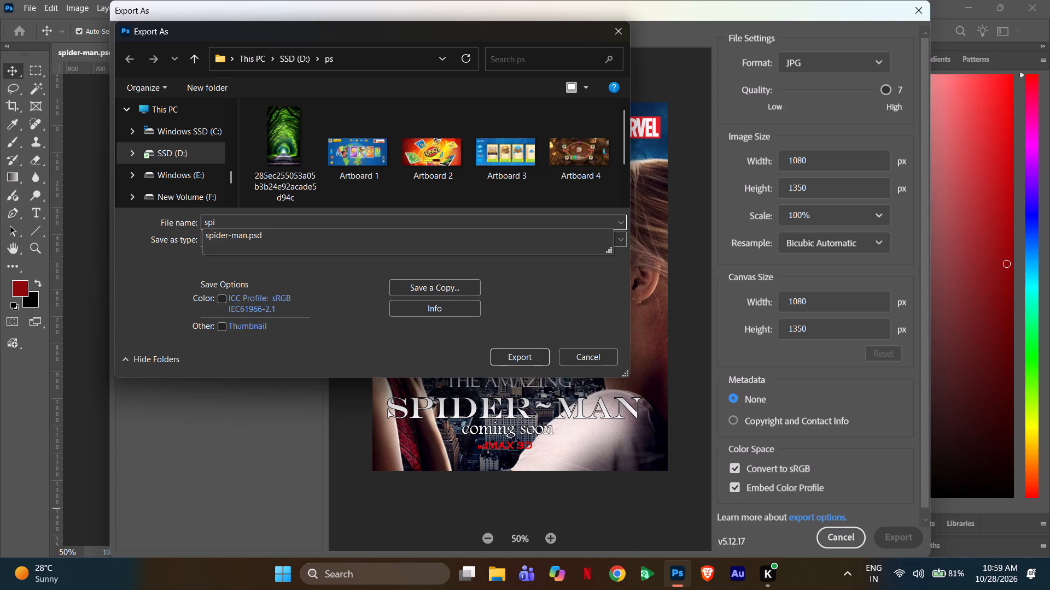
{"action": "key", "text": "d"}
{"action": "key", "text": "e"}
{"action": "key", "text": "r"}
{"action": "key", "text": "minus"}
{"action": "key", "text": "m"}
{"action": "type", "text": "an"}
{"action": "key", "text": "Return"}
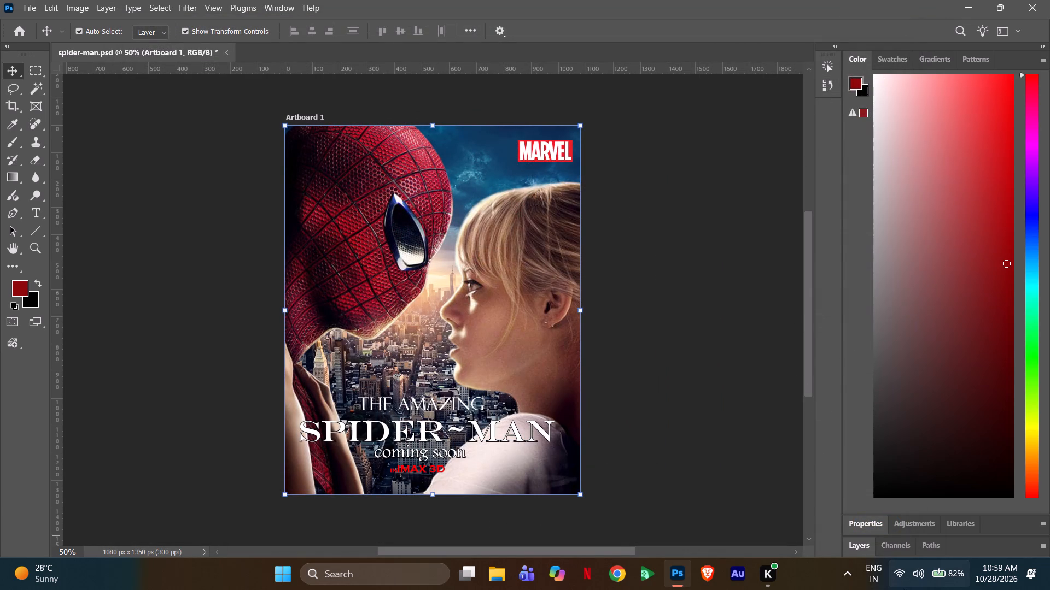
{"action": "left_click", "coordinate": [706, 409]}
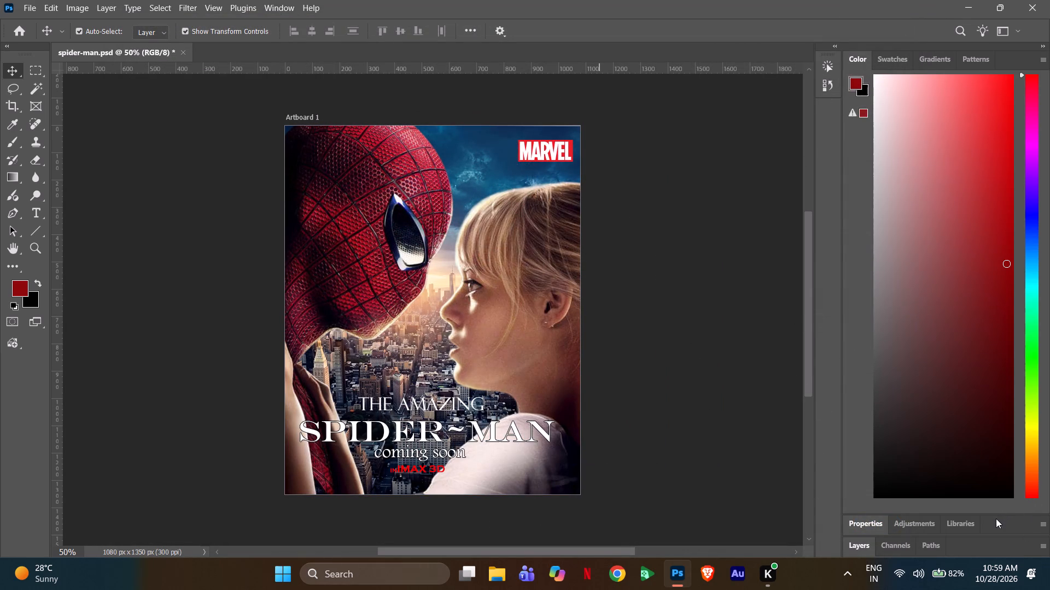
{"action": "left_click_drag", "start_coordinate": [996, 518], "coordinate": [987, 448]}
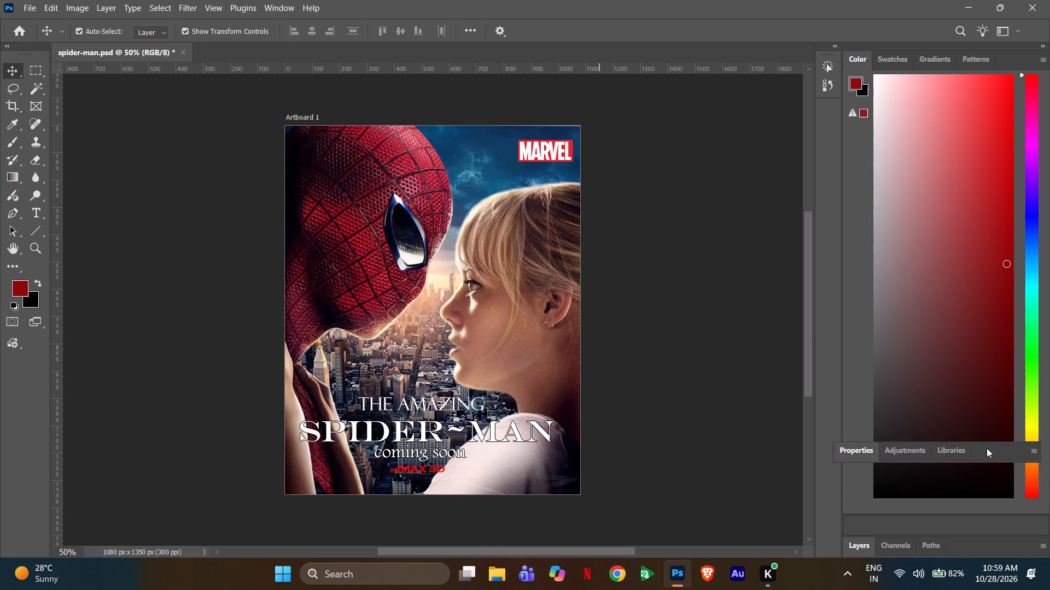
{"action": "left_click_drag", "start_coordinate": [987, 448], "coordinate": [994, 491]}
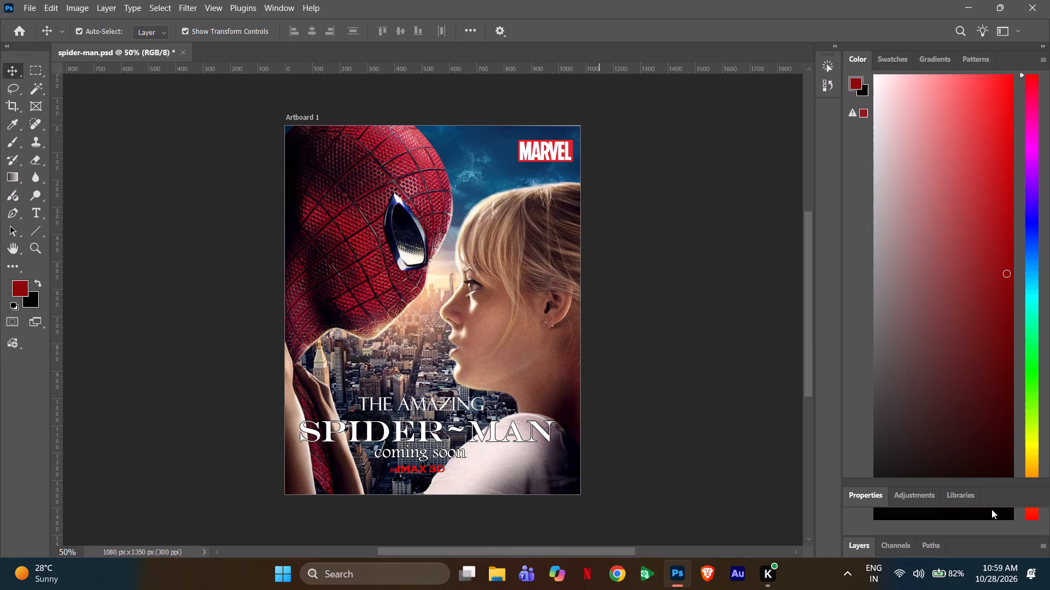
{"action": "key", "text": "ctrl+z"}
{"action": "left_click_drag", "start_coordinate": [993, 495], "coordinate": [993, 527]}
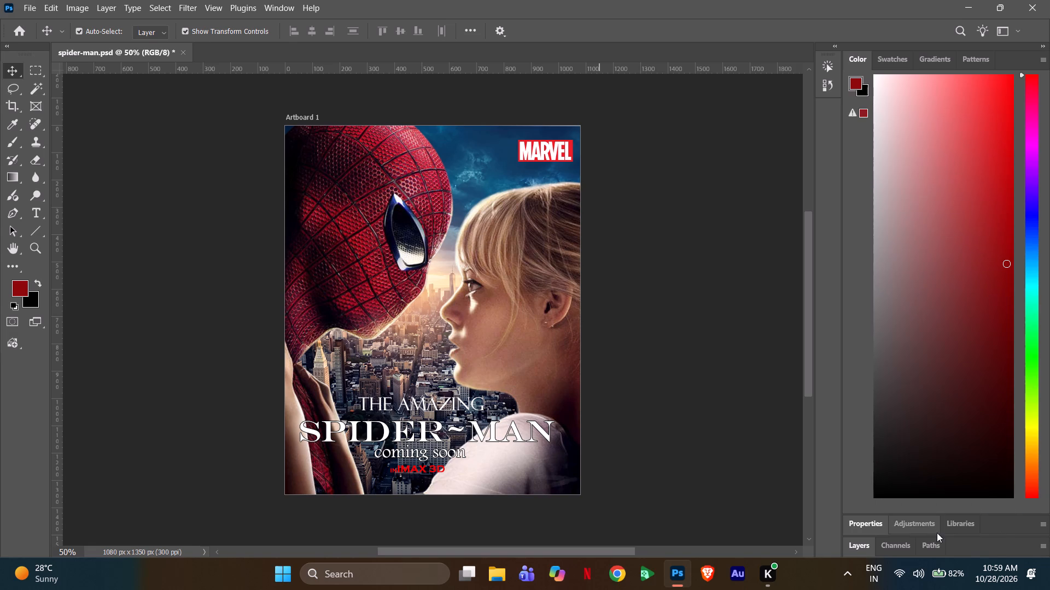
Expand the collapsed document properties and the layer list beside the poster.
{"action": "left_click", "coordinate": [875, 522]}
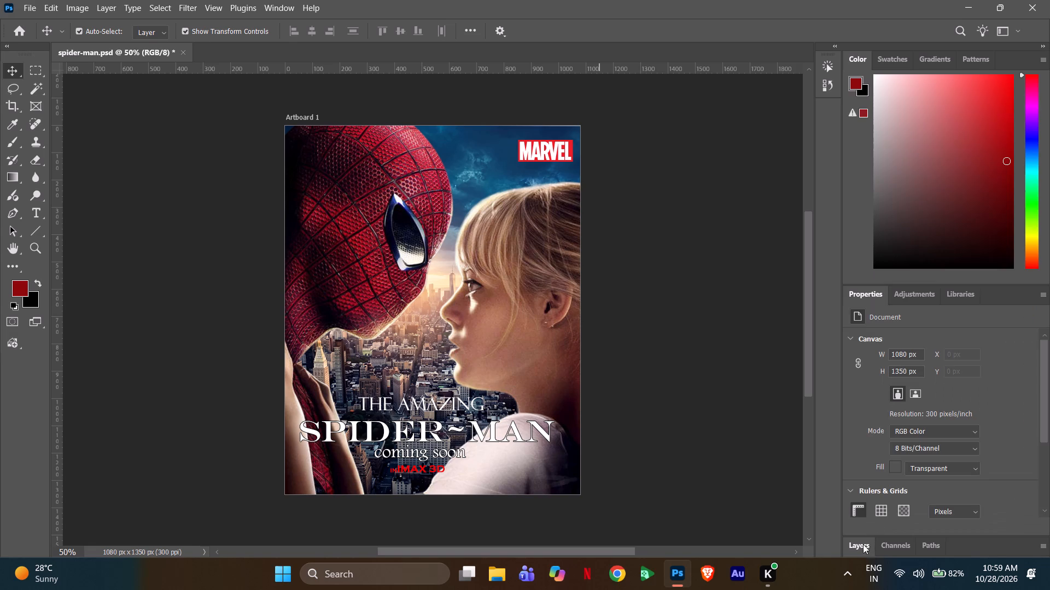
{"action": "left_click", "coordinate": [860, 551]}
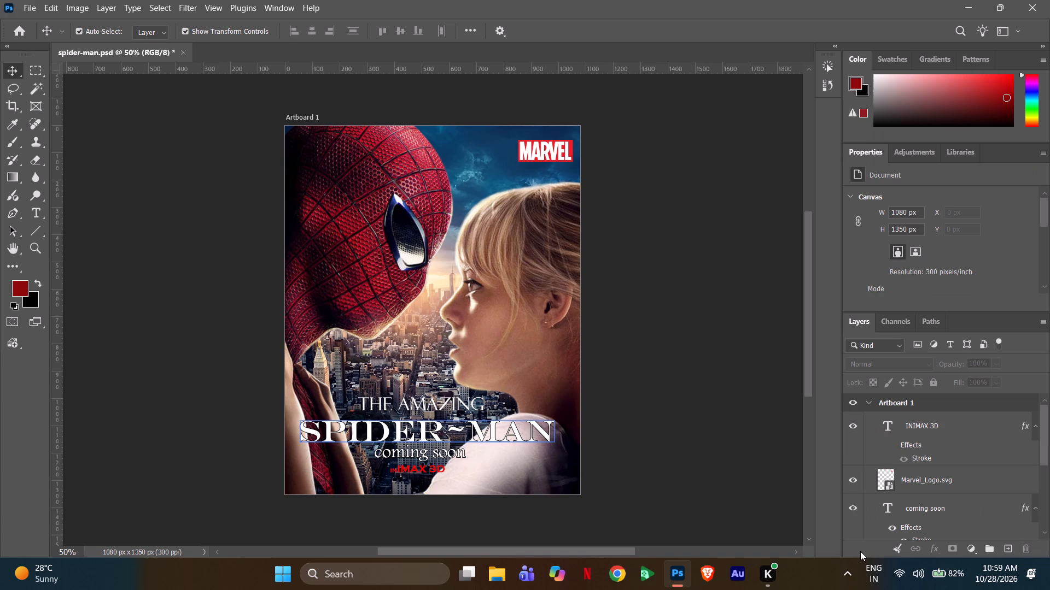
{"action": "left_click", "coordinate": [701, 470]}
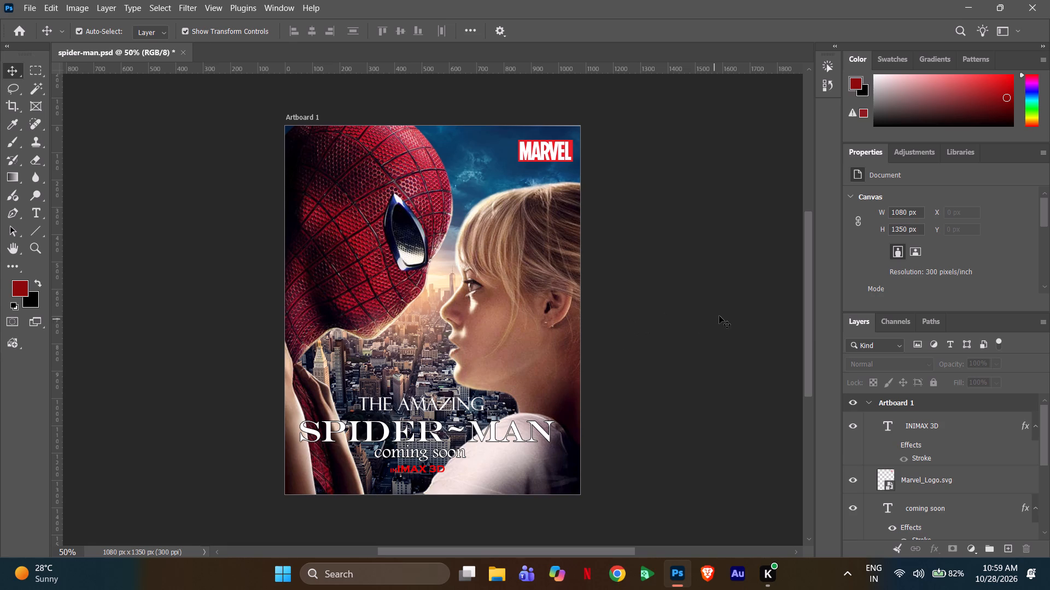
Quit Photoshop, saving the changes to spider-man.psd.
{"action": "left_click", "coordinate": [1049, 0]}
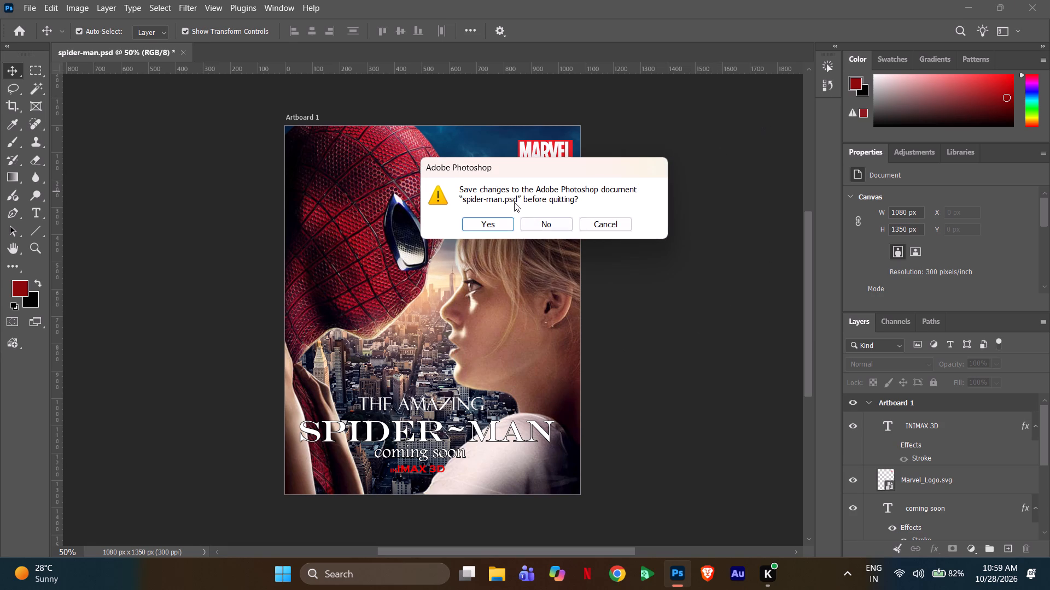
{"action": "left_click", "coordinate": [470, 233]}
{"action": "left_click", "coordinate": [482, 225]}
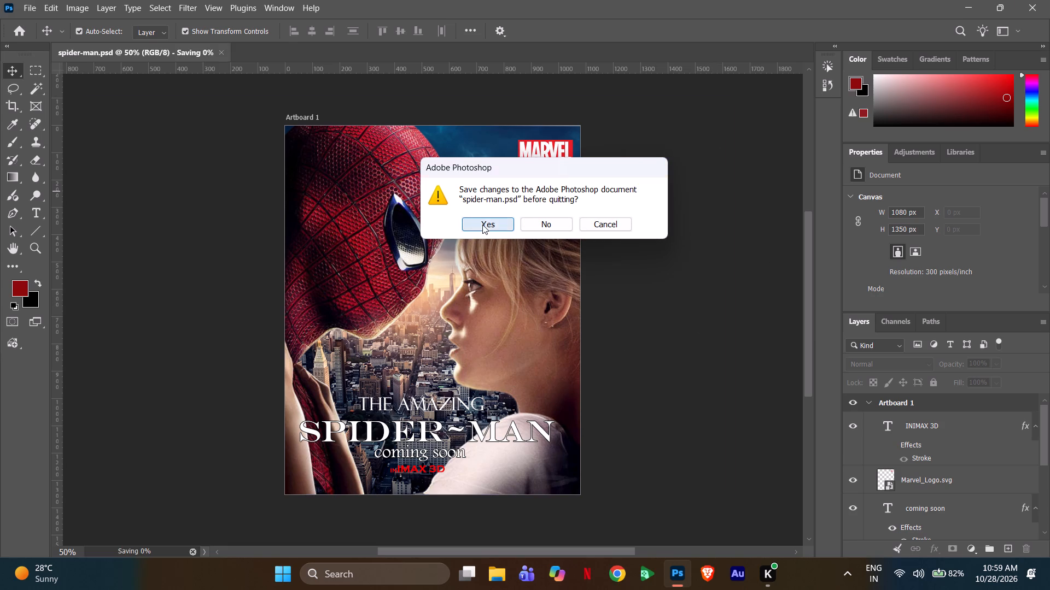
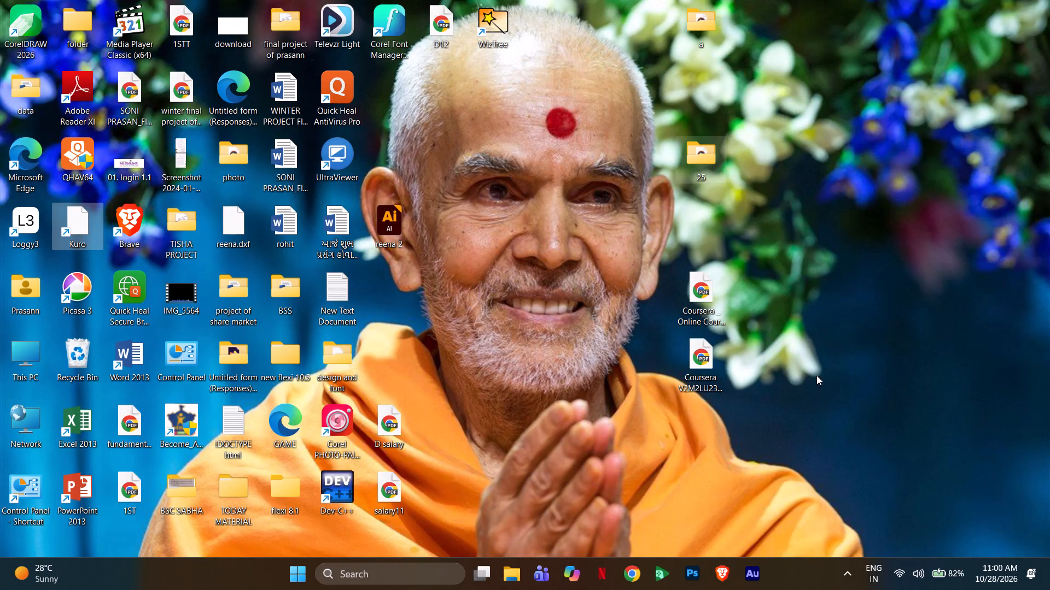
Shut down the Windows computer from the desktop.
{"action": "key", "text": "alt+F3"}
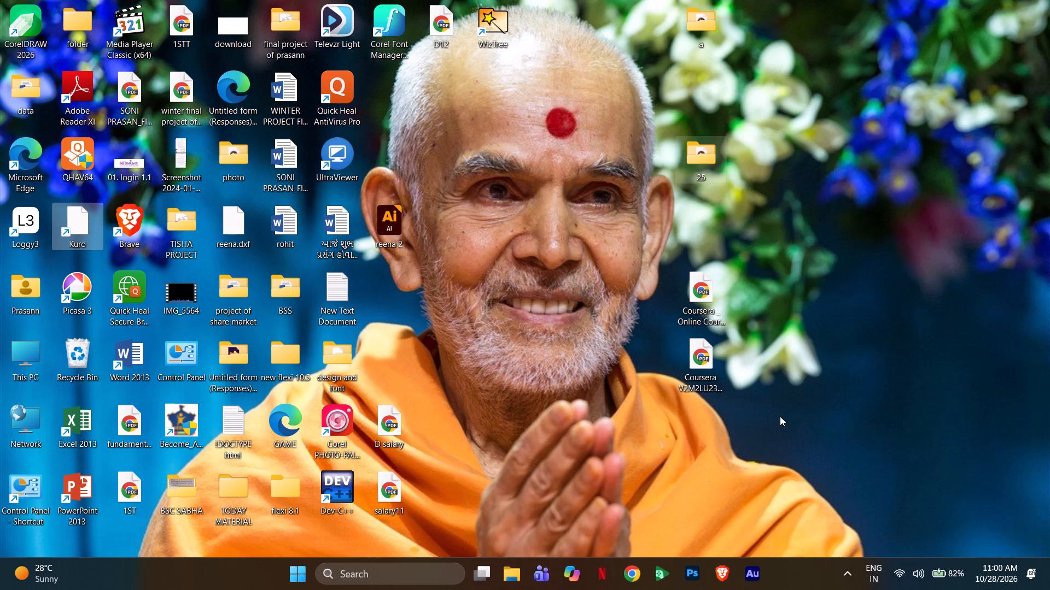
{"action": "key", "text": "alt+F4"}
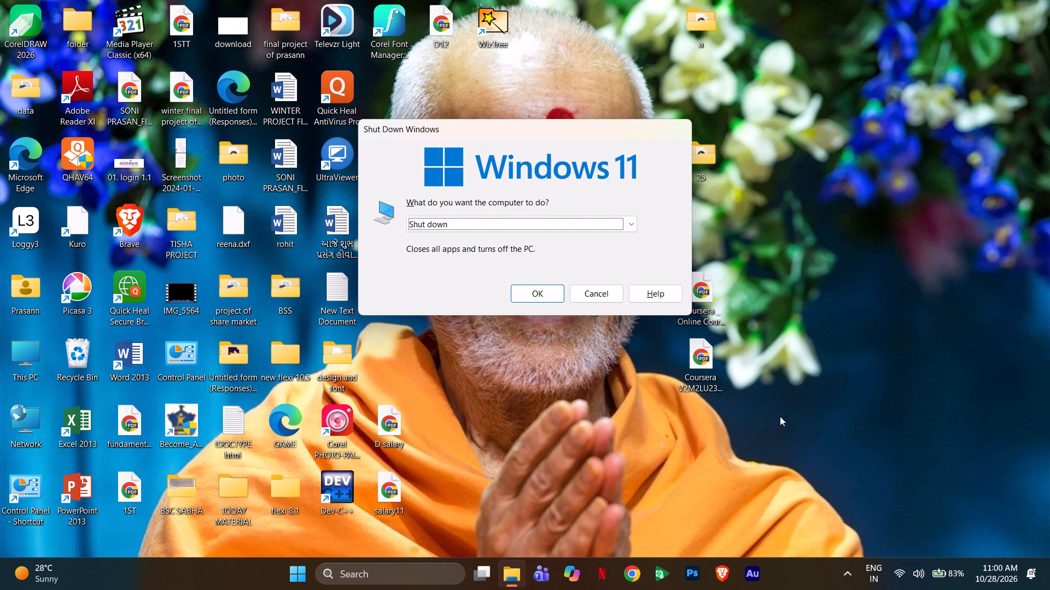
{"action": "key", "text": "Return"}
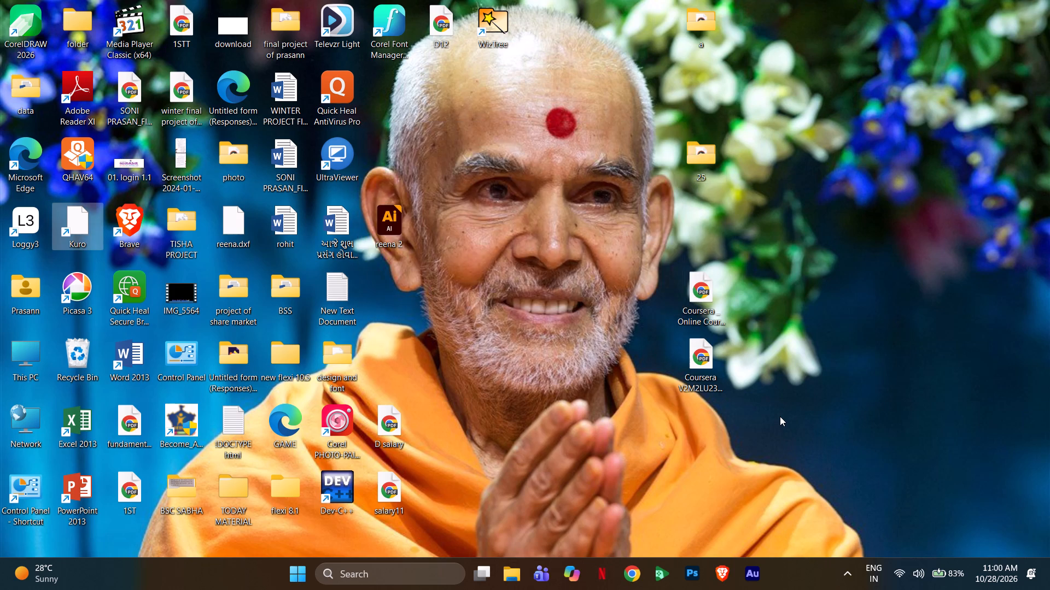